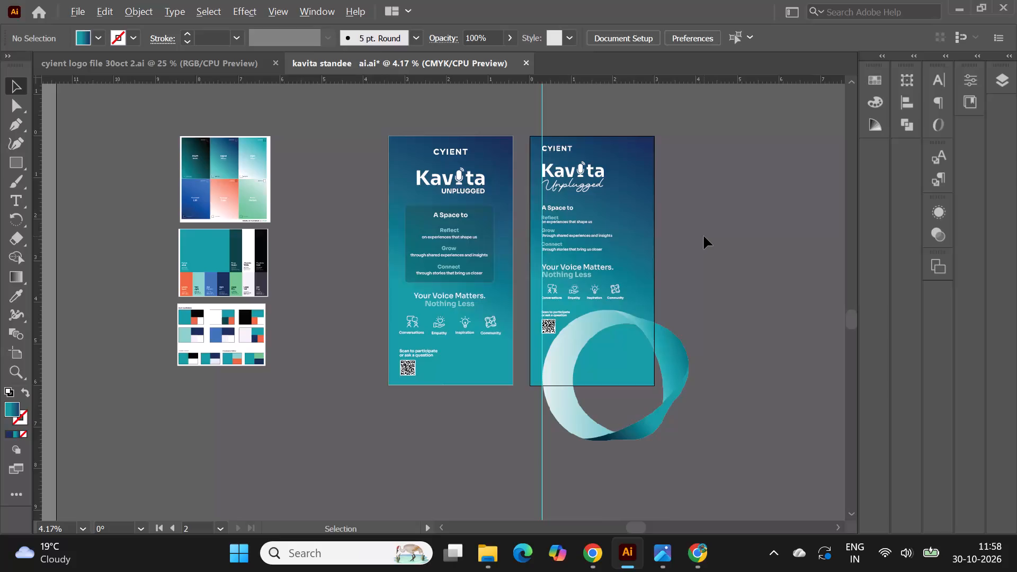
Examine the two Kavita Unplugged standee layouts, including the ribbon ring graphic at the second artboard's lower edge.
{"action": "scroll", "coordinate": [704, 236], "scroll_direction": "up", "scroll_amount": 2}
{"action": "scroll", "coordinate": [305, 138], "scroll_direction": "down", "scroll_amount": 5}
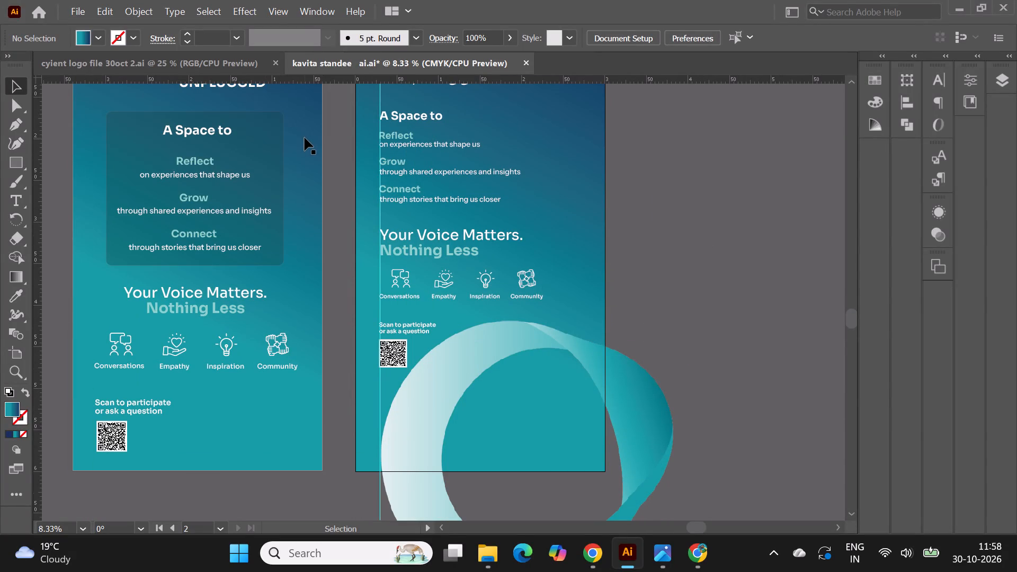
{"action": "scroll", "coordinate": [520, 299], "scroll_direction": "down", "scroll_amount": 2}
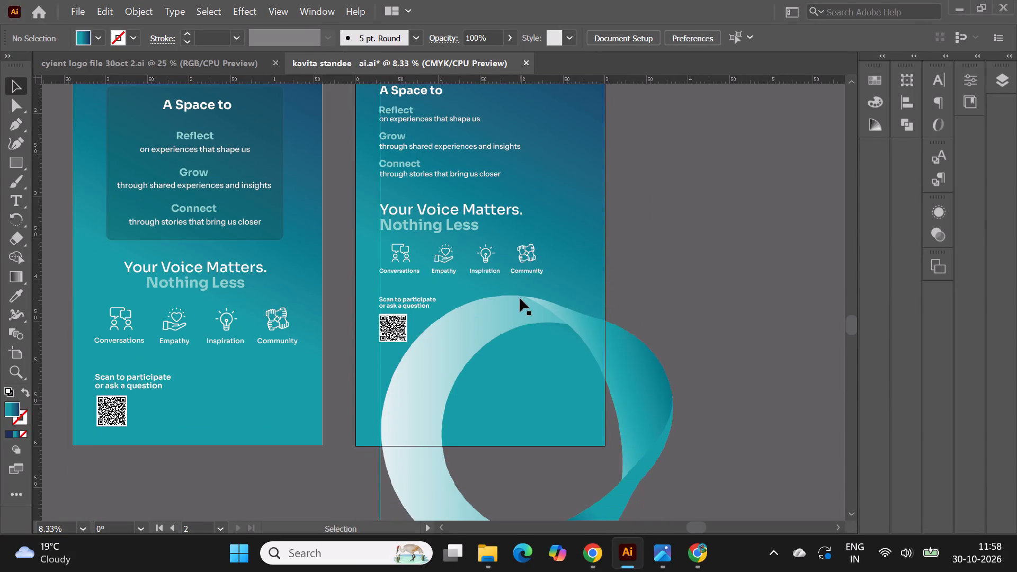
{"action": "scroll", "coordinate": [362, 284], "scroll_direction": "down", "scroll_amount": 1, "text": "alt"}
{"action": "scroll", "coordinate": [544, 344], "scroll_direction": "up", "scroll_amount": 4}
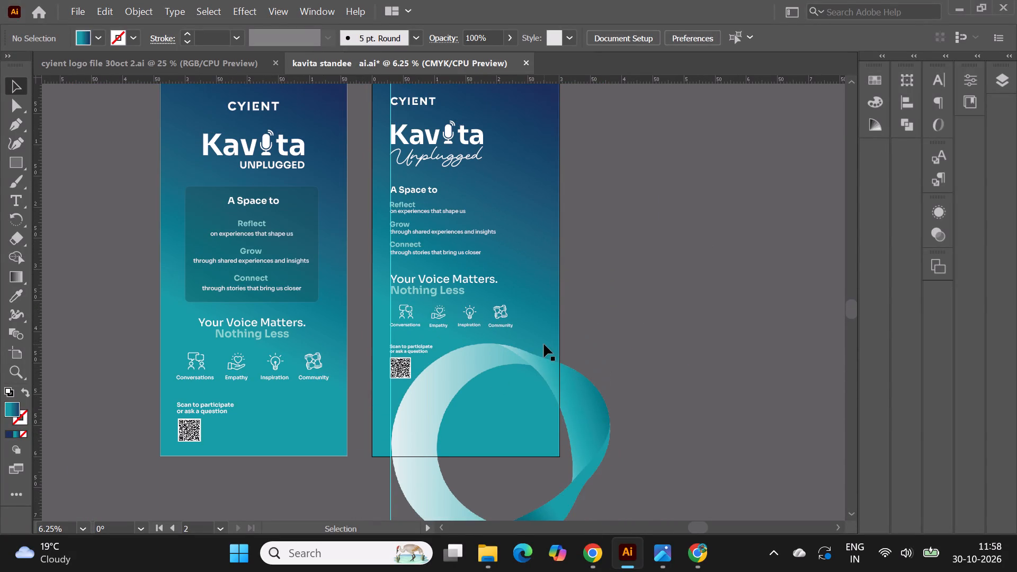
{"action": "scroll", "coordinate": [544, 344], "scroll_direction": "down", "scroll_amount": 2}
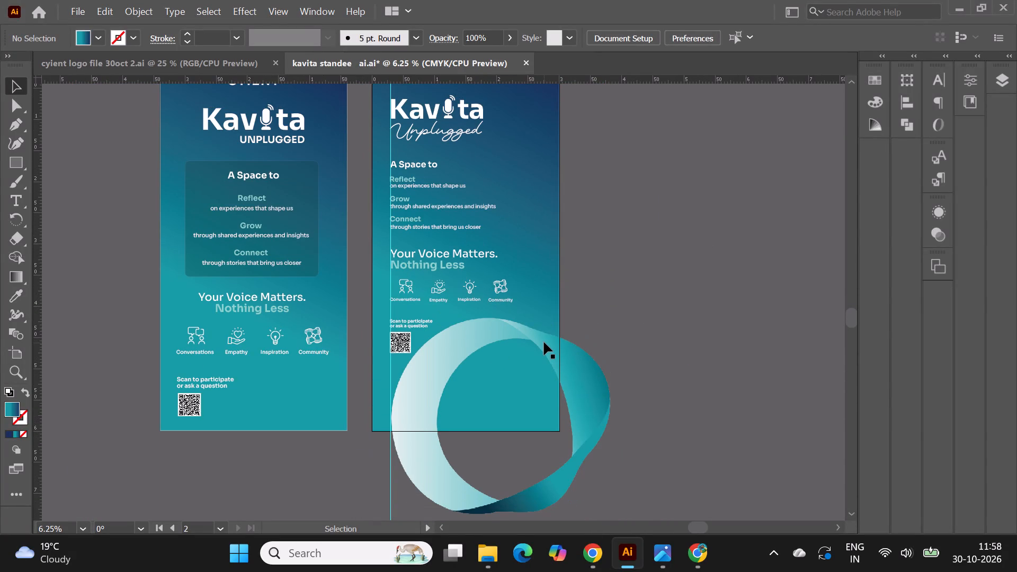
Switch to the document "cyient logo file 30oct 2.ai" and deselect the white KAVITA Unplugged logo group.
{"action": "left_click", "coordinate": [206, 62]}
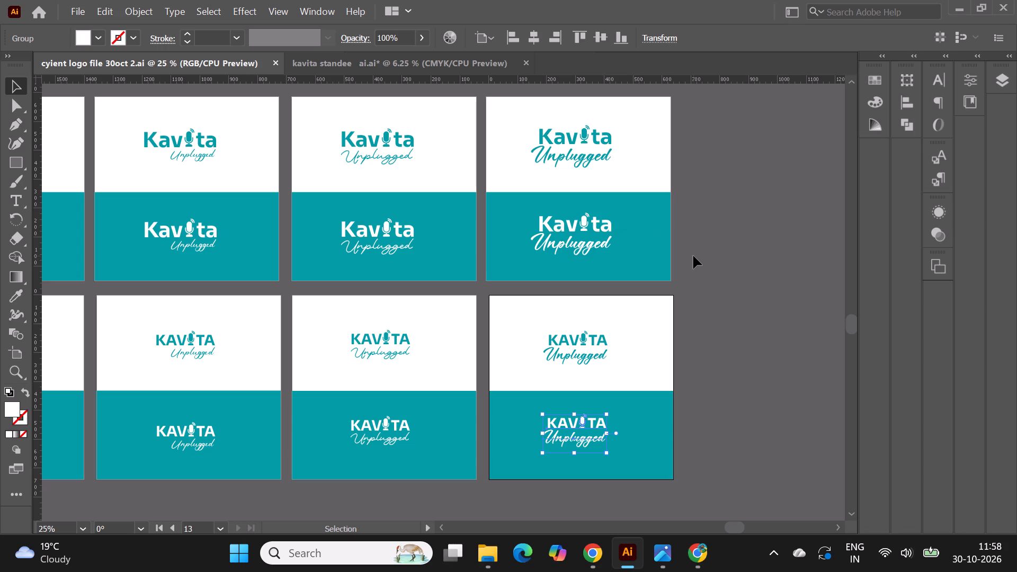
{"action": "left_click", "coordinate": [693, 256]}
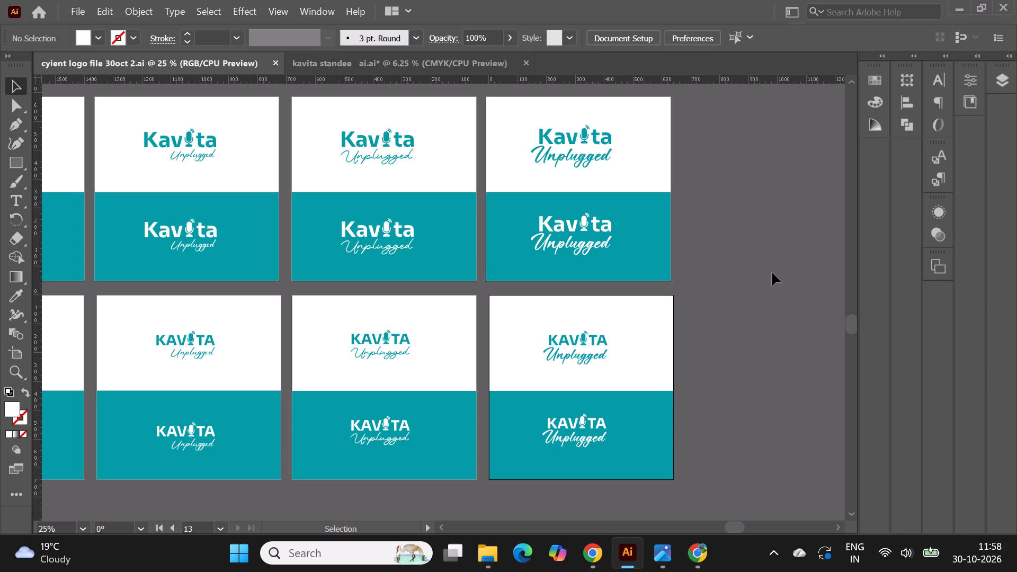
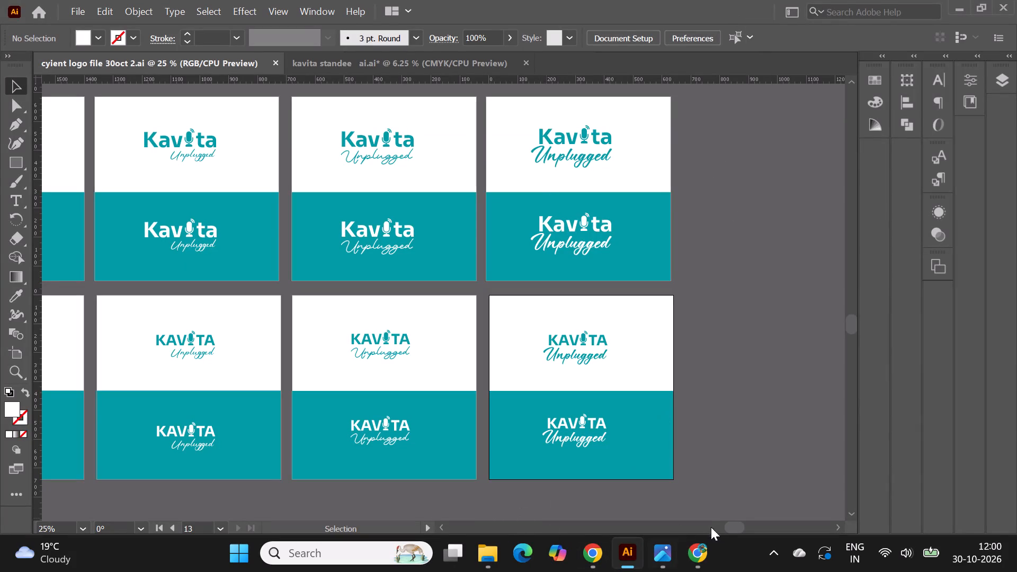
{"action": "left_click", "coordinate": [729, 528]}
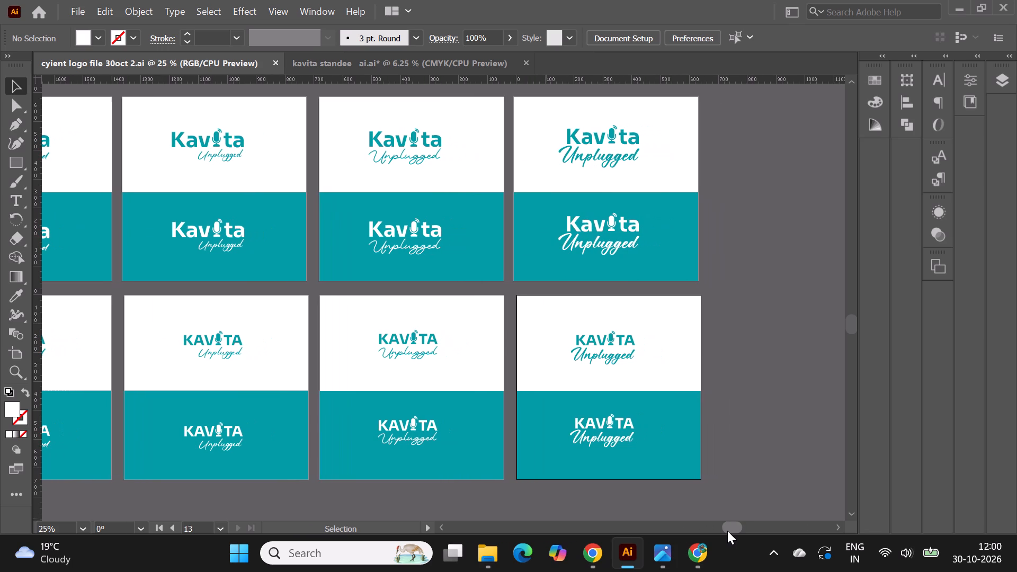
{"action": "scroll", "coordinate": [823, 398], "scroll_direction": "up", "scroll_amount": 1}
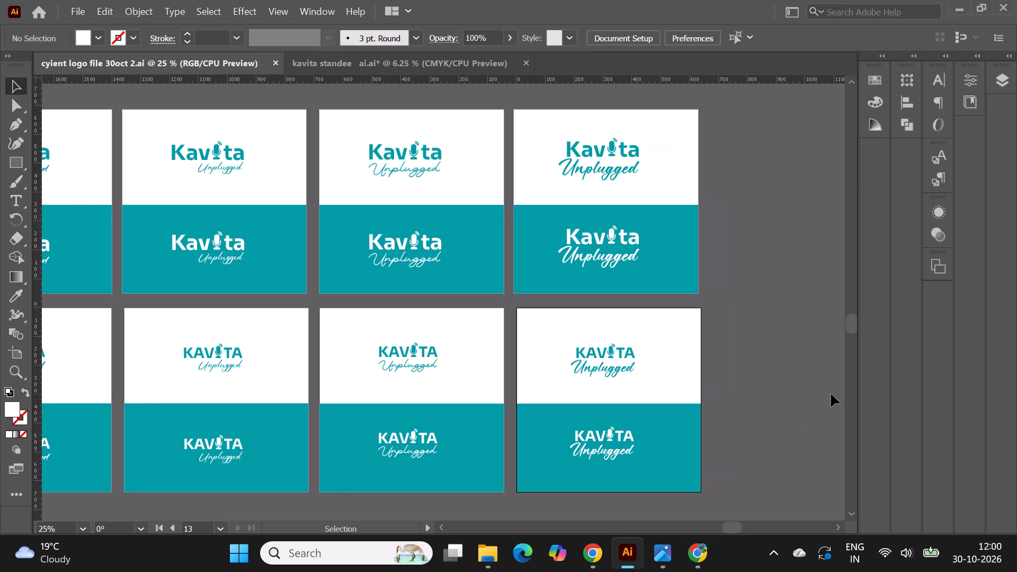
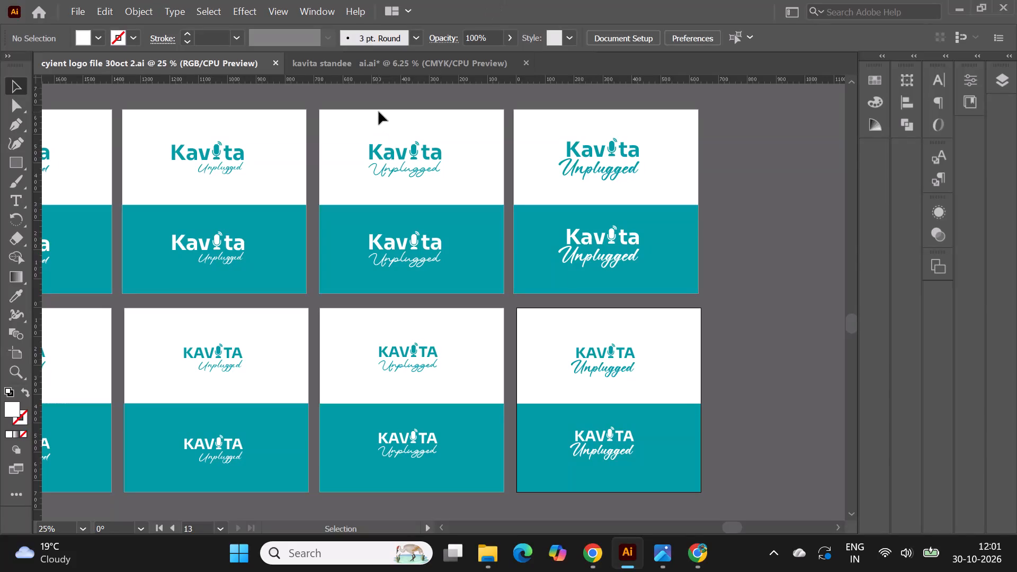
Place a vertical guide at the left edge of the first "a" in the Kavita Unplugged logo on artboard 10.
{"action": "left_click", "coordinate": [379, 112]}
{"action": "left_click_drag", "start_coordinate": [39, 228], "coordinate": [192, 233]}
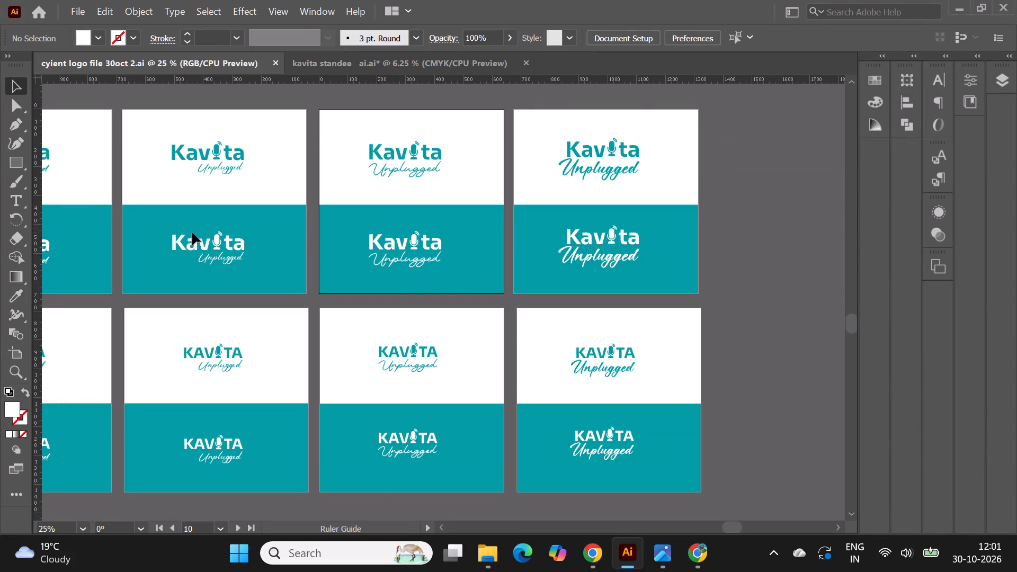
{"action": "left_click_drag", "start_coordinate": [192, 233], "coordinate": [383, 231]}
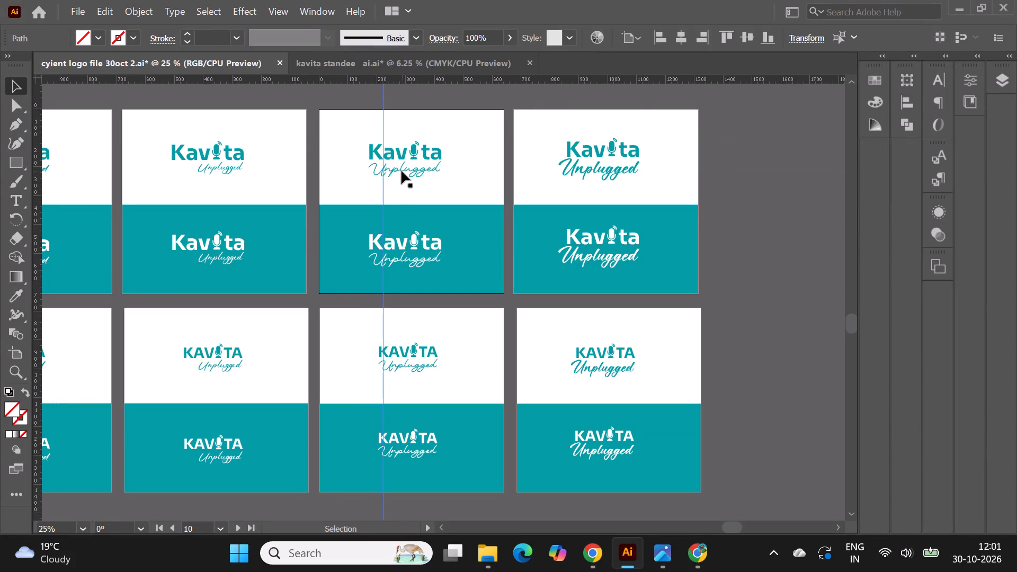
{"action": "left_click", "coordinate": [395, 171]}
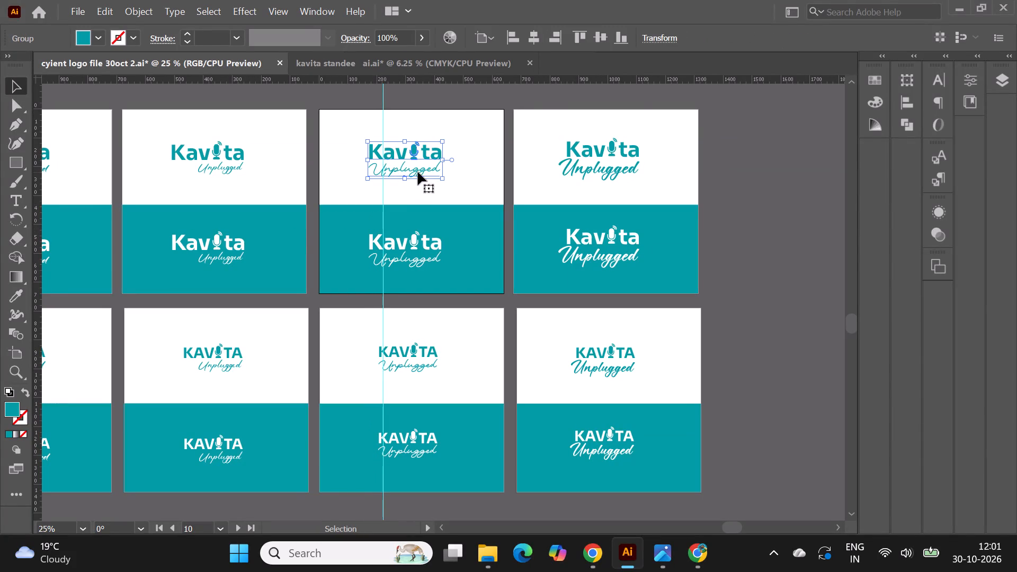
{"action": "left_click", "coordinate": [754, 235]}
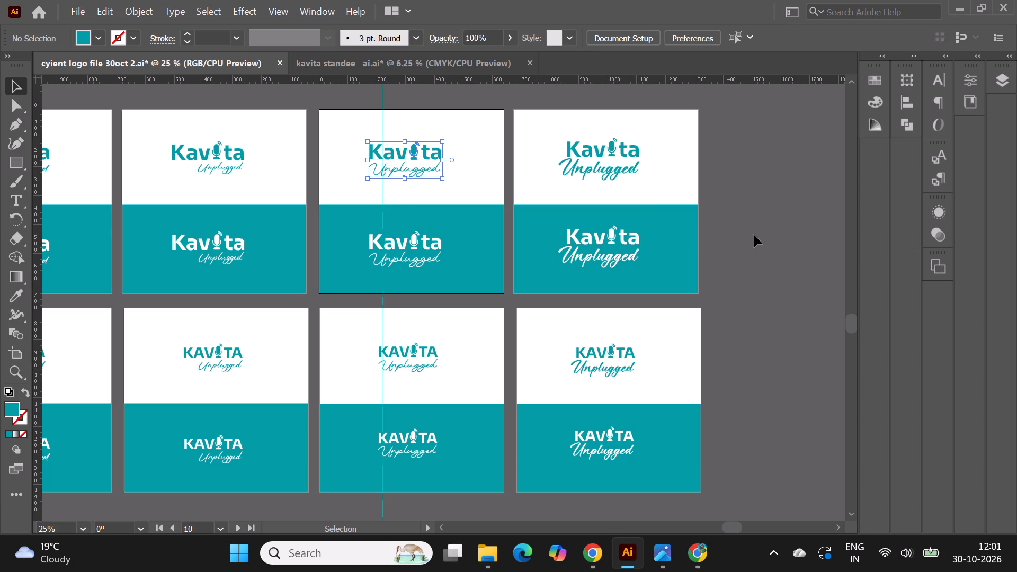
Delete the white Kavita Unplugged logos from the teal halves of artboards 10, 12, 11 and 13.
{"action": "left_click", "coordinate": [411, 242]}
{"action": "key", "text": "Delete"}
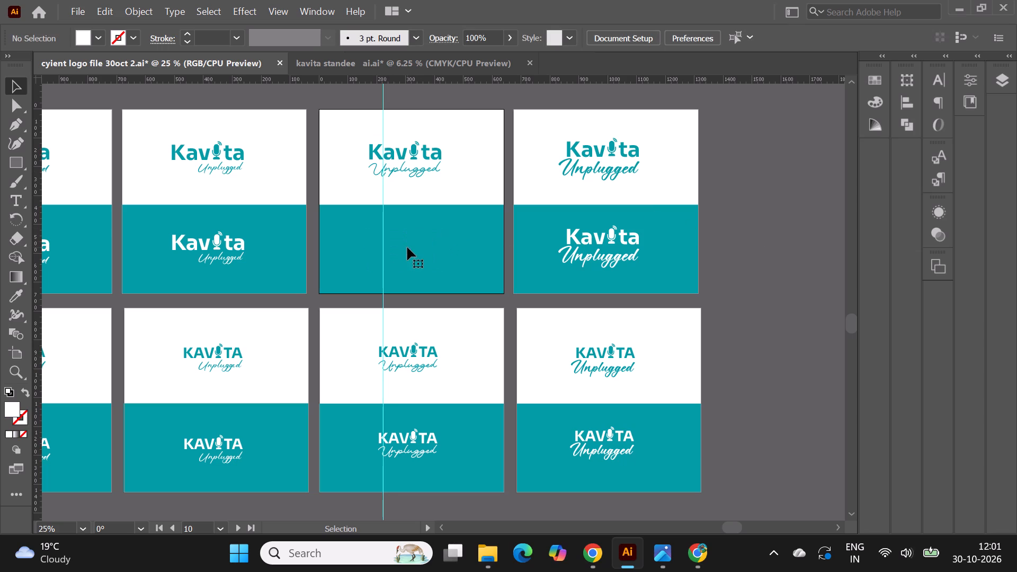
{"action": "left_click", "coordinate": [414, 437]}
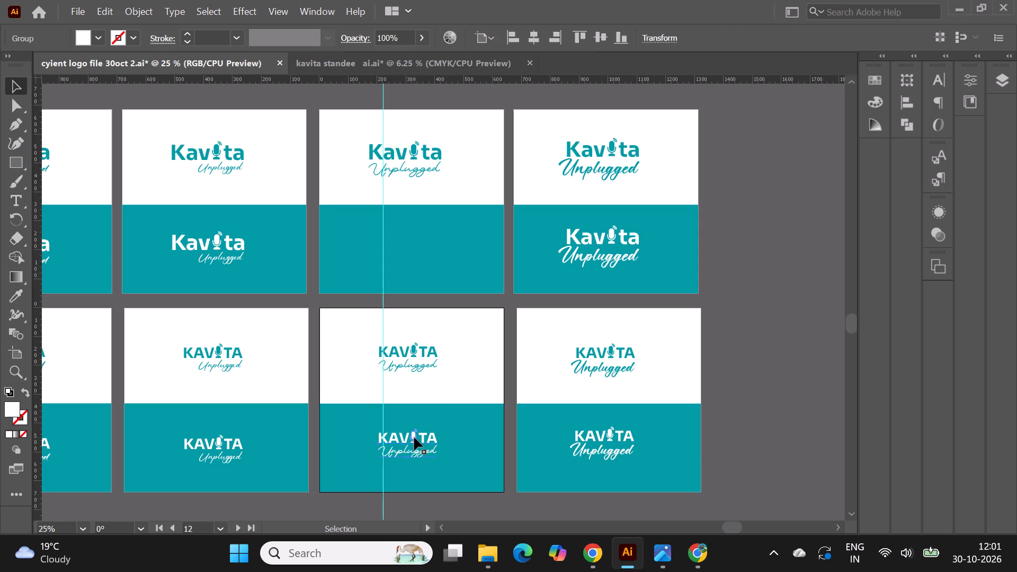
{"action": "key", "text": "Delete"}
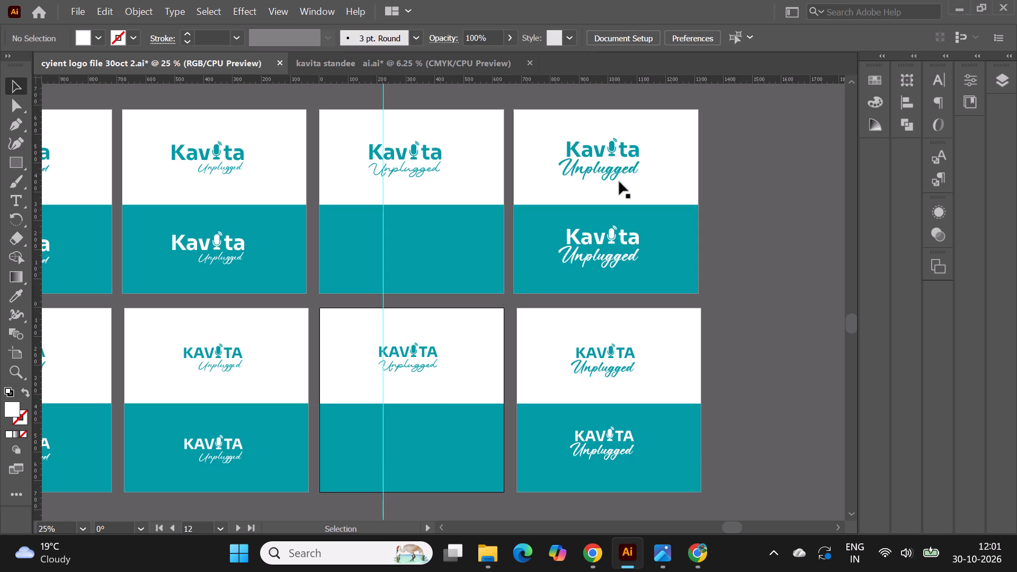
{"action": "left_click", "coordinate": [599, 243]}
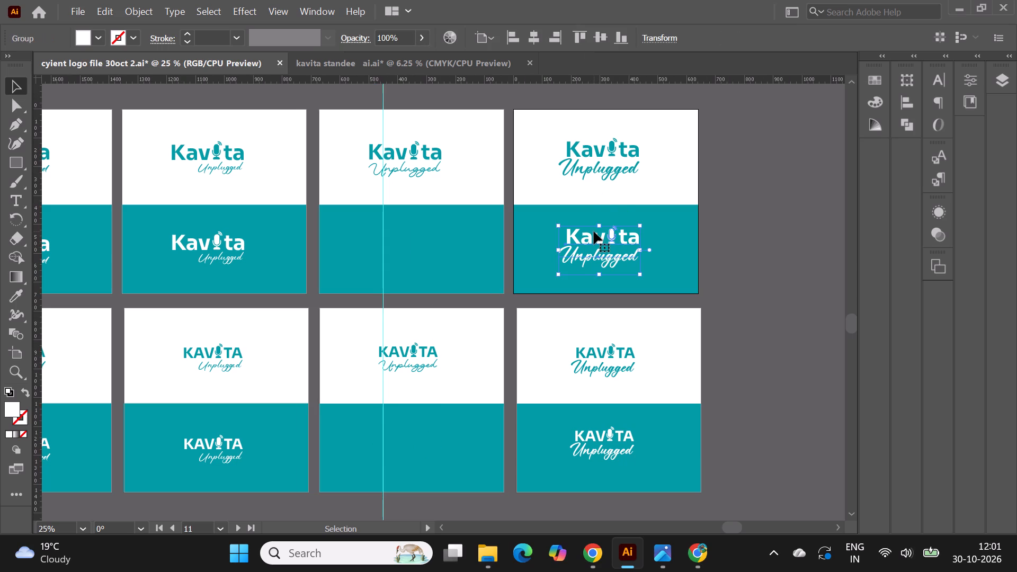
{"action": "key", "text": "Delete"}
{"action": "left_click", "coordinate": [603, 440]}
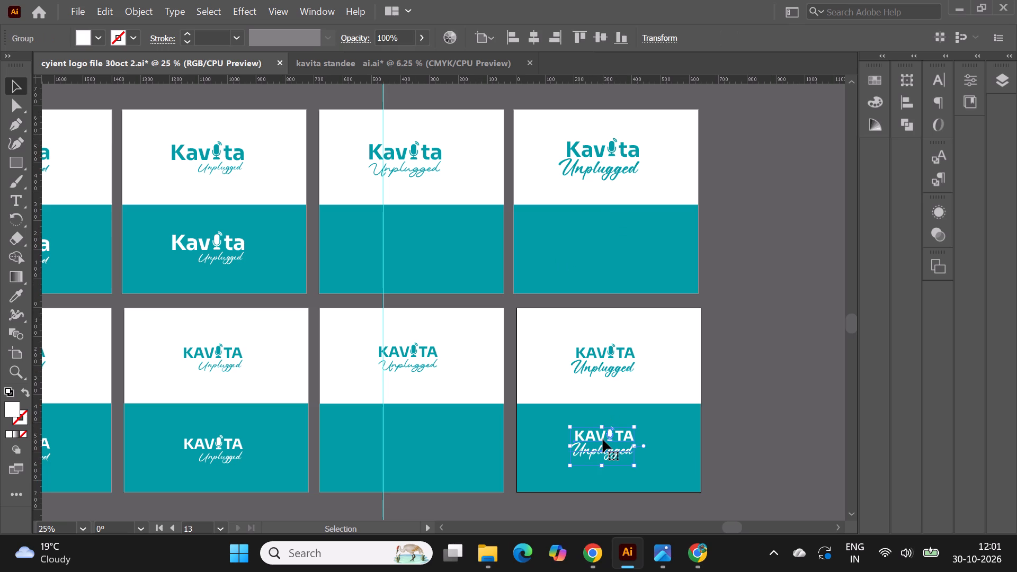
{"action": "key", "text": "Delete"}
{"action": "left_click", "coordinate": [739, 356]}
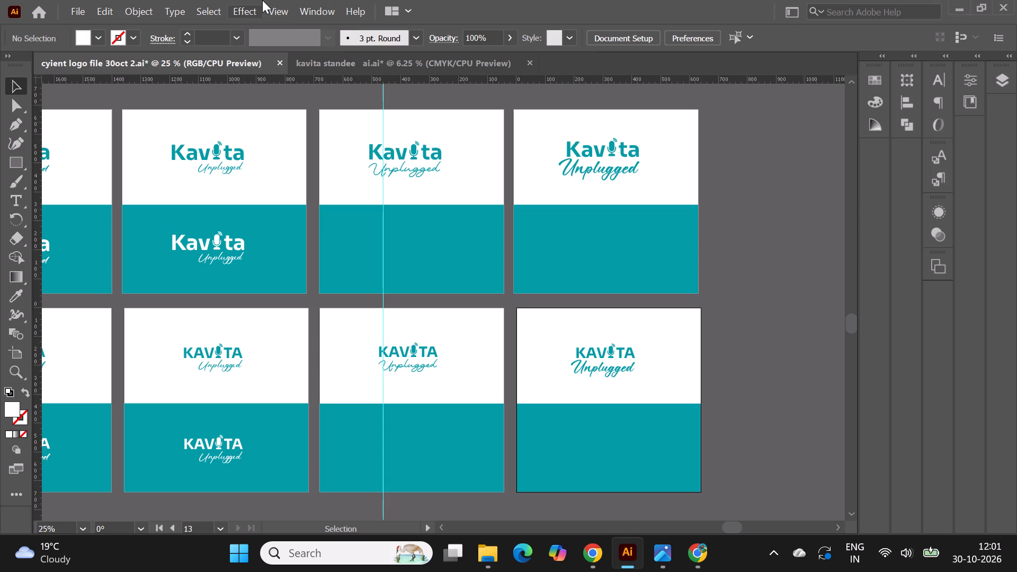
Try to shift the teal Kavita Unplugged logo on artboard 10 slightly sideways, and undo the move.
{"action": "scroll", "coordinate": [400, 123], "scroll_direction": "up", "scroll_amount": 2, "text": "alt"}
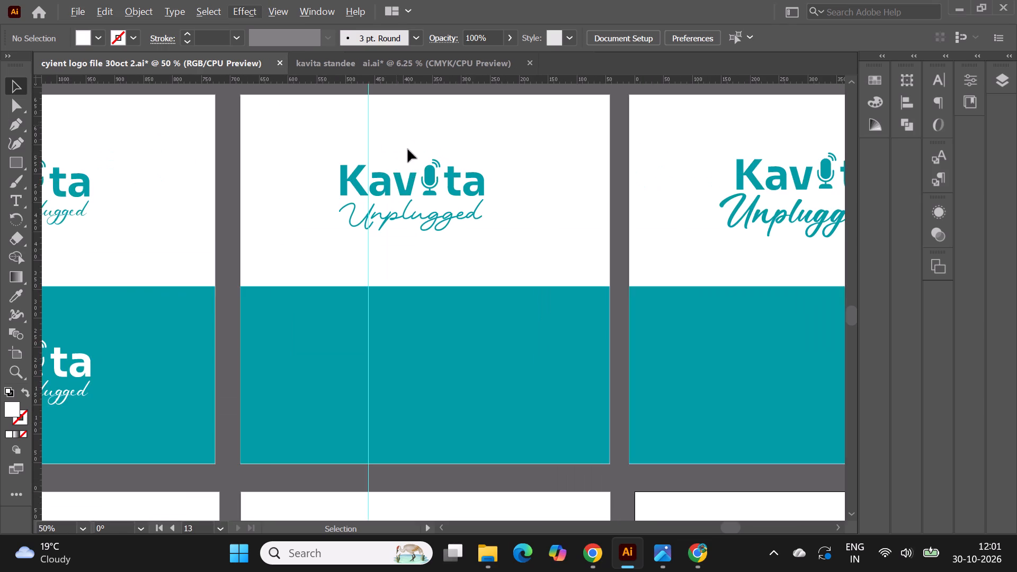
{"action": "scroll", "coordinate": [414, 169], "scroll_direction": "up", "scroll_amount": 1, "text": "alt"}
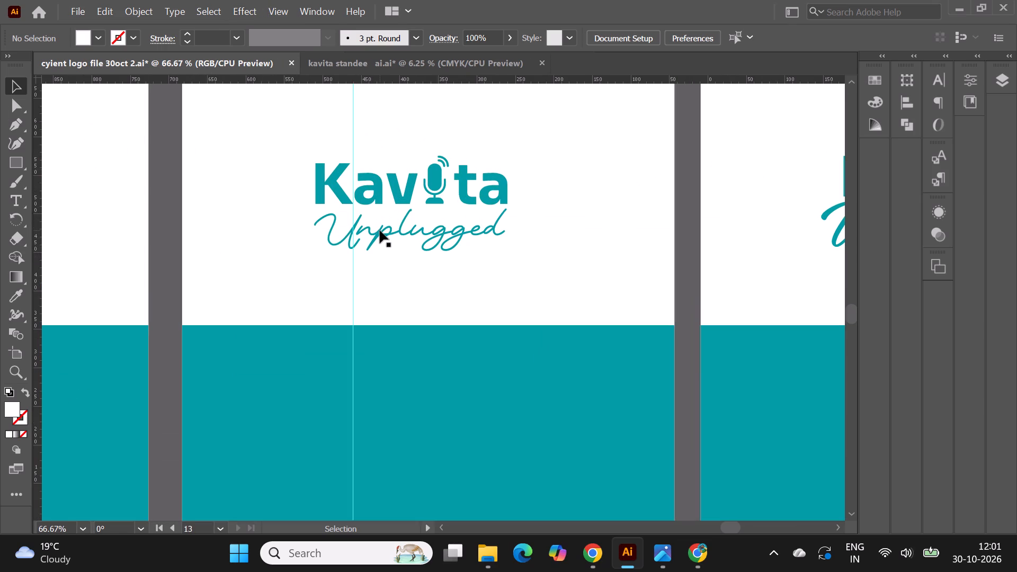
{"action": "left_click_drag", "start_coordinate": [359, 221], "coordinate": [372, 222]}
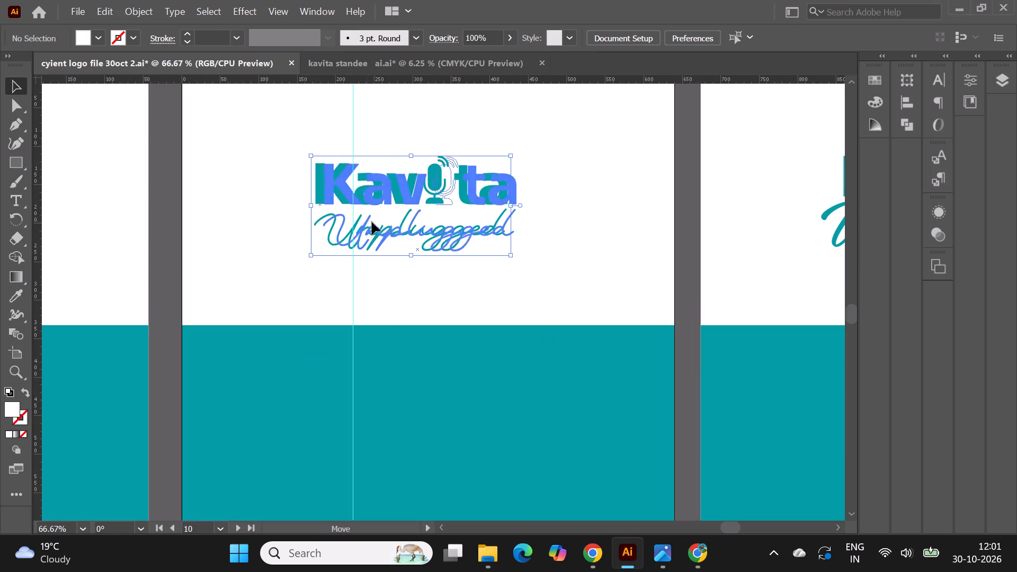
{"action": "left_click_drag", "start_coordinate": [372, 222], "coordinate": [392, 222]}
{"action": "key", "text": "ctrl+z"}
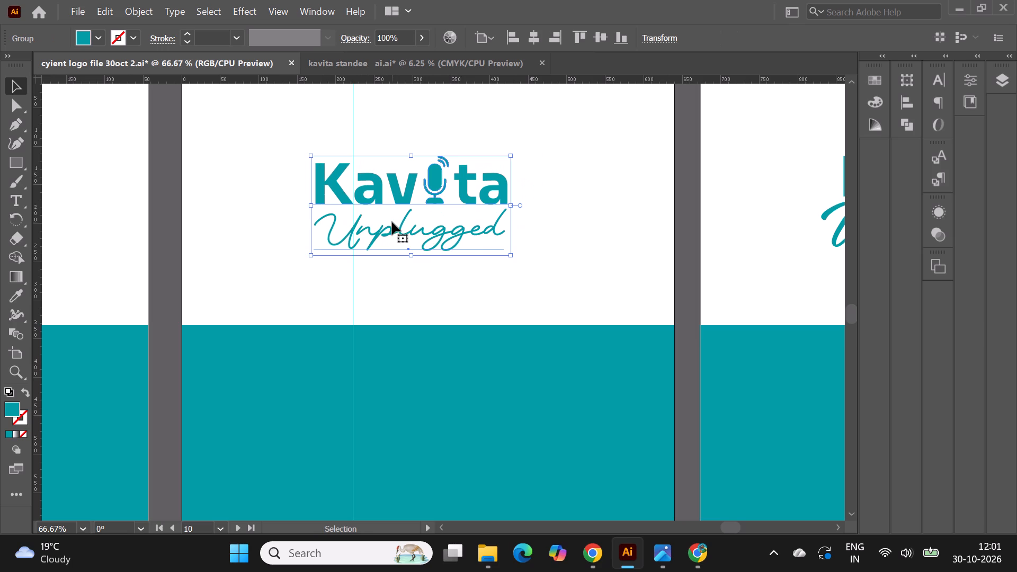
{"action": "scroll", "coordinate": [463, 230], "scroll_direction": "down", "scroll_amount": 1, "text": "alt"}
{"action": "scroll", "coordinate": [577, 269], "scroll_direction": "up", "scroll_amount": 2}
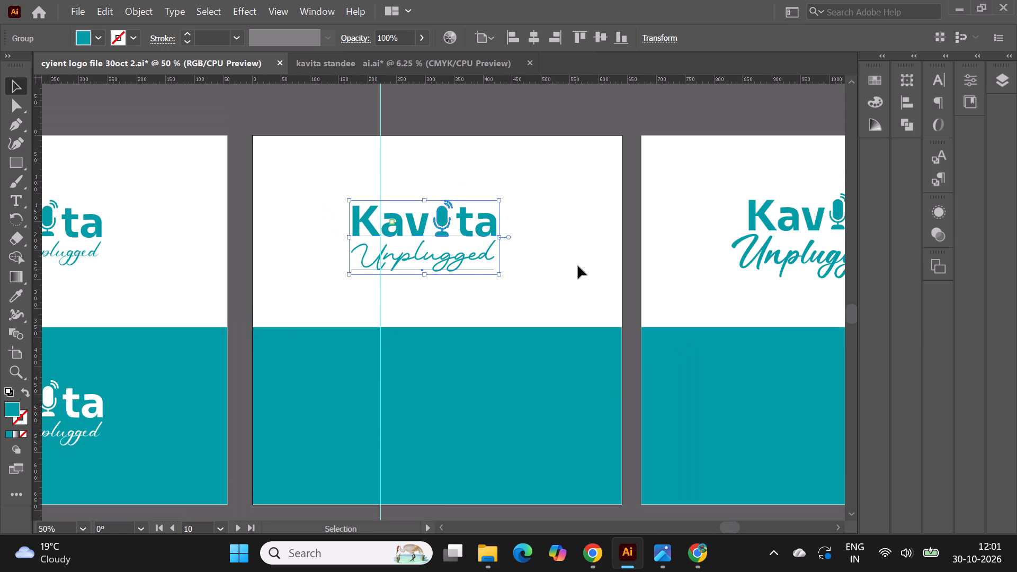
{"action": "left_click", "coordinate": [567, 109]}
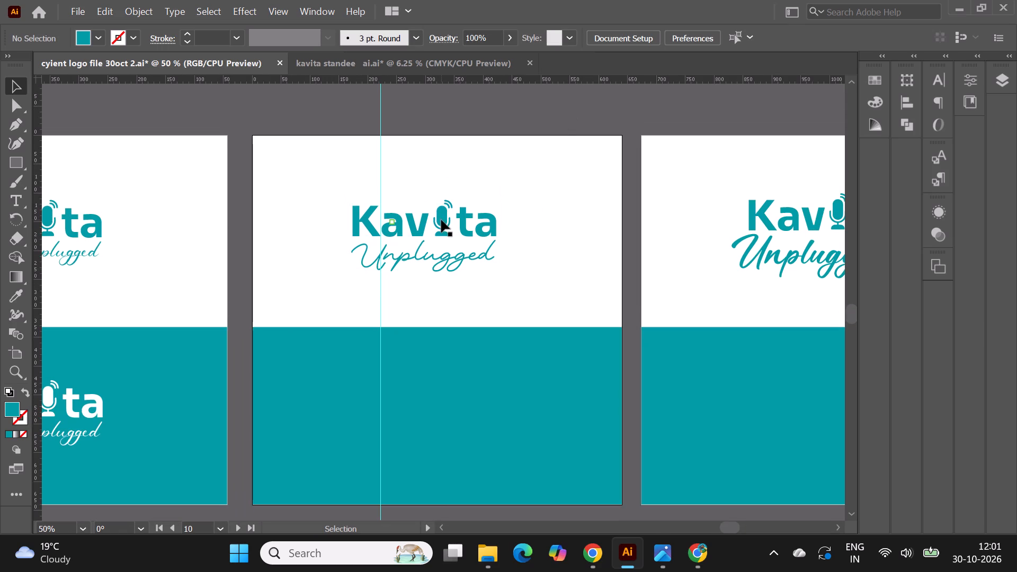
Ungroup the teal Kavita Unplugged logo on artboard 10.
{"action": "left_click", "coordinate": [441, 220]}
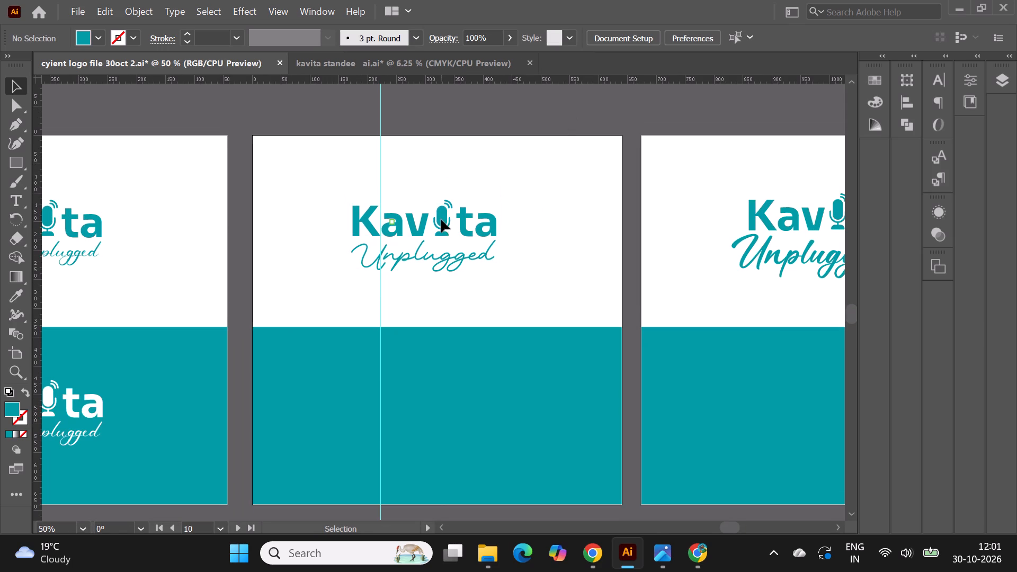
{"action": "right_click", "coordinate": [441, 220]}
{"action": "left_click", "coordinate": [504, 357]}
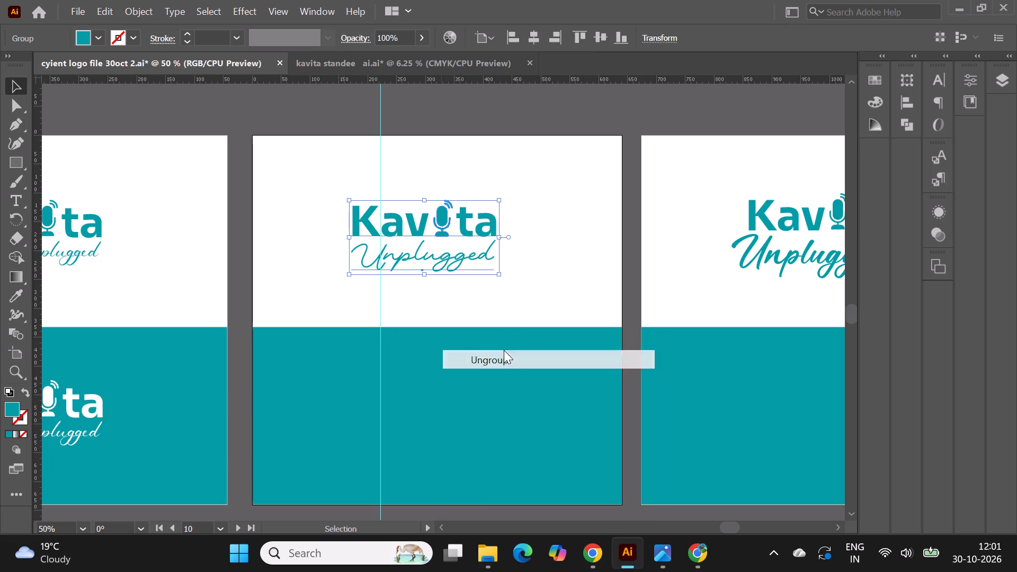
{"action": "left_click", "coordinate": [514, 106]}
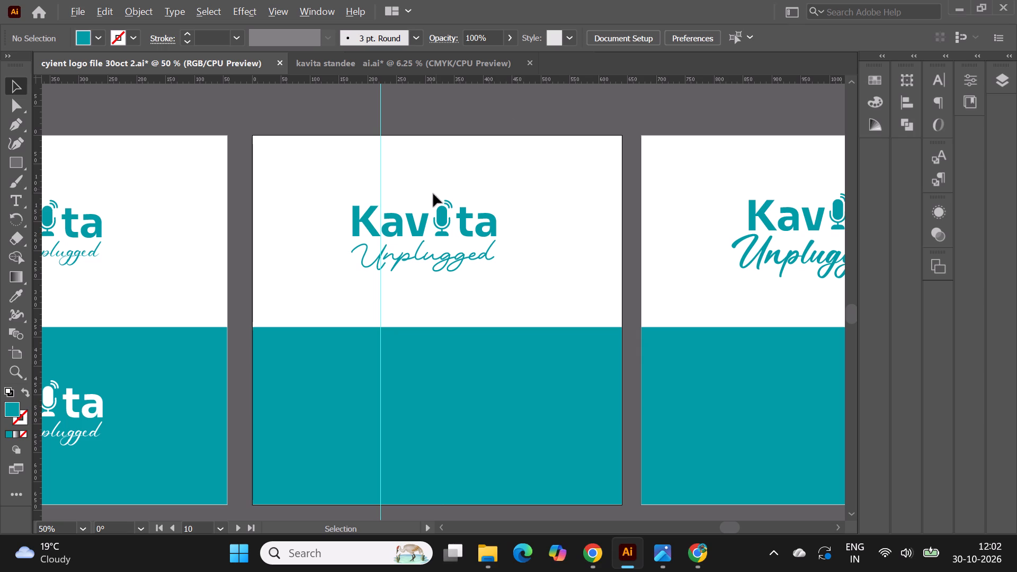
Examine the Kavita standee layouts and compare the size and placement of "Unplugged" across the logo variations.
{"action": "scroll", "coordinate": [429, 202], "scroll_direction": "up", "scroll_amount": 1, "text": "alt"}
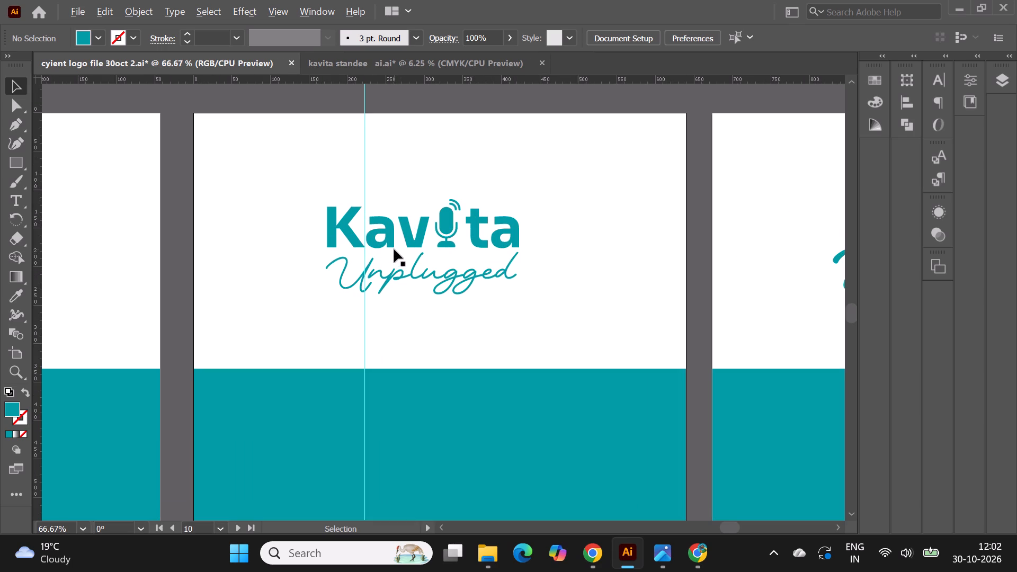
{"action": "scroll", "coordinate": [394, 249], "scroll_direction": "down", "scroll_amount": 1, "text": "alt"}
{"action": "scroll", "coordinate": [321, 187], "scroll_direction": "down", "scroll_amount": 1, "text": "alt"}
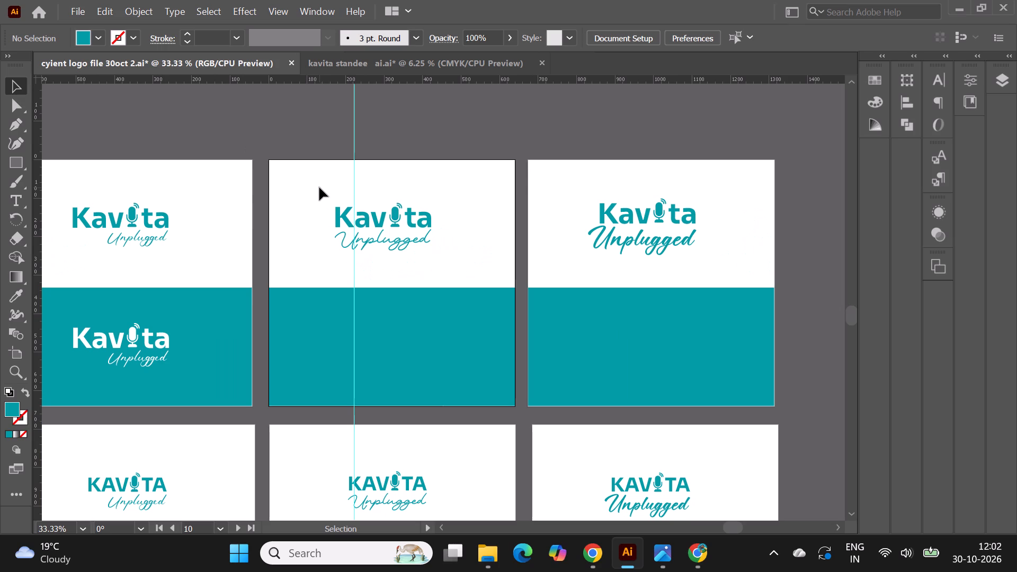
{"action": "left_click", "coordinate": [406, 66]}
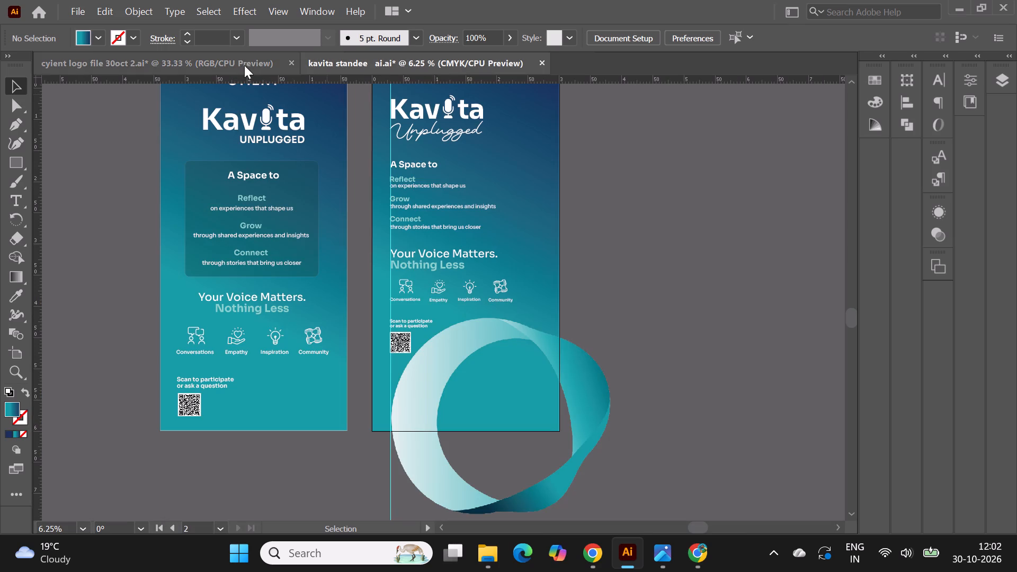
{"action": "left_click", "coordinate": [244, 65]}
{"action": "scroll", "coordinate": [747, 201], "scroll_direction": "down", "scroll_amount": 3, "text": "alt"}
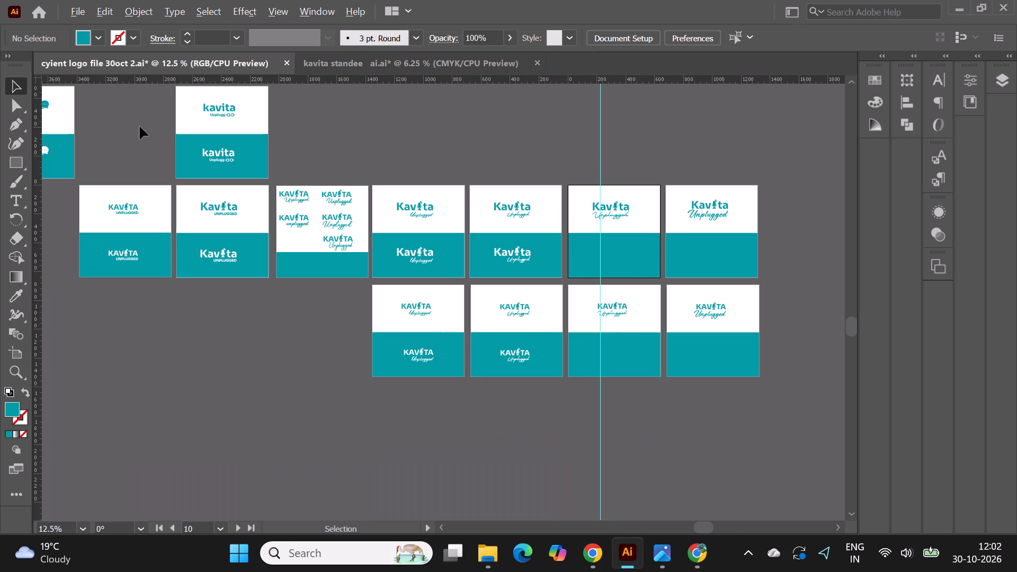
{"action": "scroll", "coordinate": [140, 127], "scroll_direction": "up", "scroll_amount": 1, "text": "alt"}
{"action": "scroll", "coordinate": [588, 202], "scroll_direction": "down", "scroll_amount": 1, "text": "alt"}
{"action": "scroll", "coordinate": [199, 222], "scroll_direction": "up", "scroll_amount": 1, "text": "alt"}
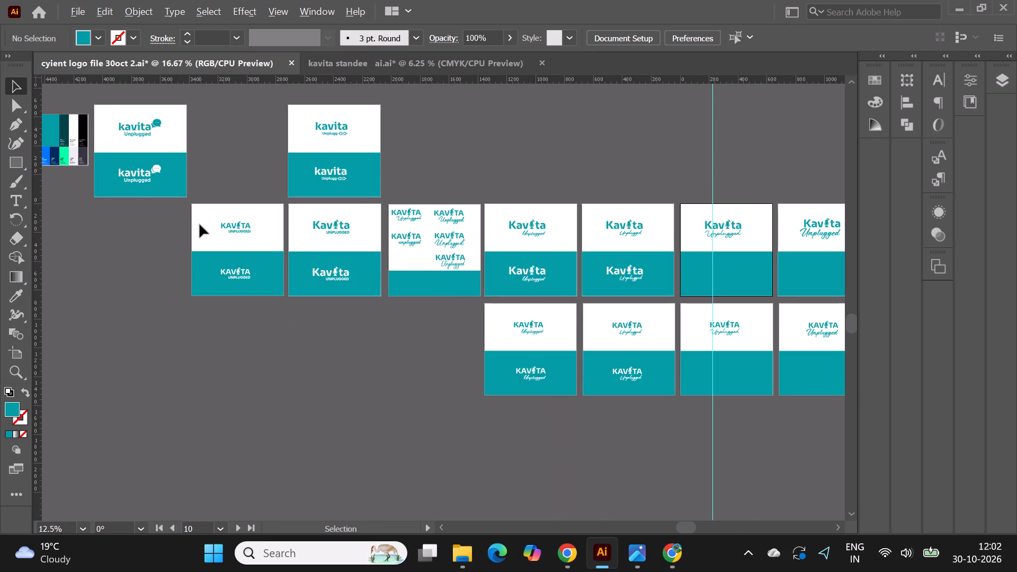
{"action": "scroll", "coordinate": [315, 258], "scroll_direction": "up", "scroll_amount": 1, "text": "alt"}
{"action": "scroll", "coordinate": [248, 237], "scroll_direction": "up", "scroll_amount": 1, "text": "alt"}
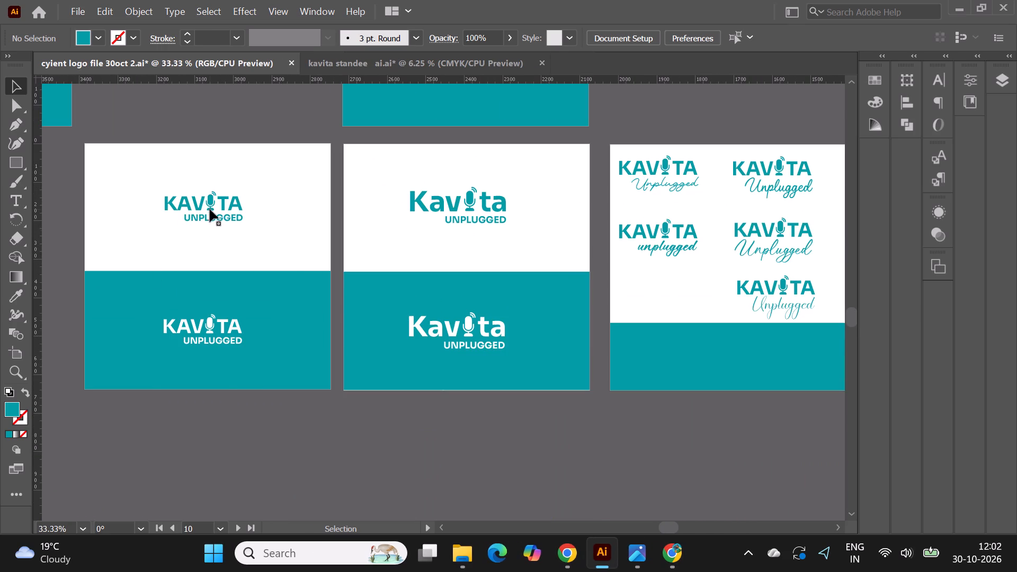
{"action": "scroll", "coordinate": [216, 209], "scroll_direction": "up", "scroll_amount": 1, "text": "alt"}
{"action": "scroll", "coordinate": [166, 210], "scroll_direction": "down", "scroll_amount": 3, "text": "alt"}
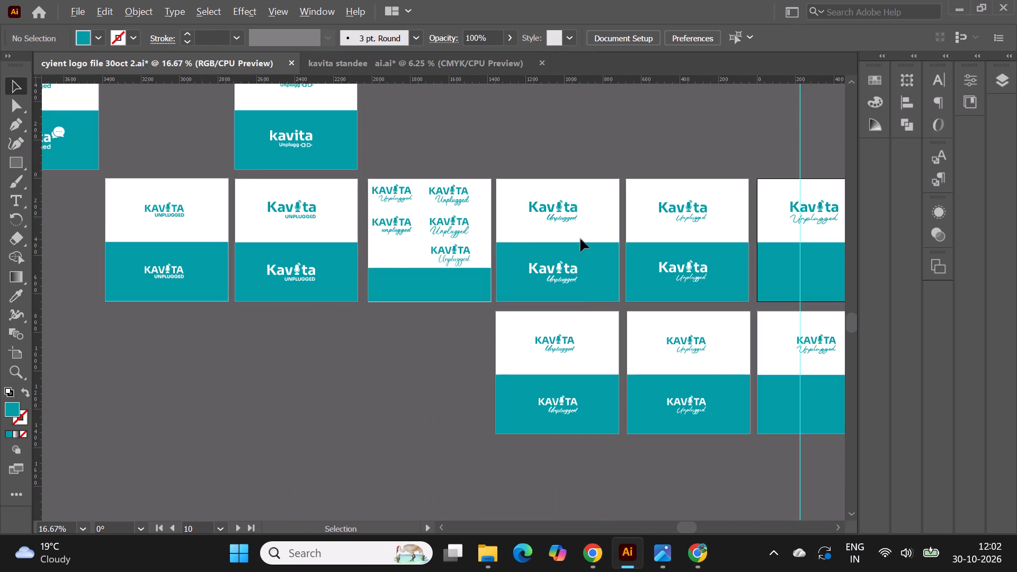
{"action": "scroll", "coordinate": [581, 239], "scroll_direction": "up", "scroll_amount": 1, "text": "alt"}
{"action": "scroll", "coordinate": [428, 200], "scroll_direction": "up", "scroll_amount": 1, "text": "alt"}
{"action": "scroll", "coordinate": [315, 158], "scroll_direction": "up", "scroll_amount": 1, "text": "alt"}
{"action": "scroll", "coordinate": [221, 180], "scroll_direction": "up", "scroll_amount": 1, "text": "alt"}
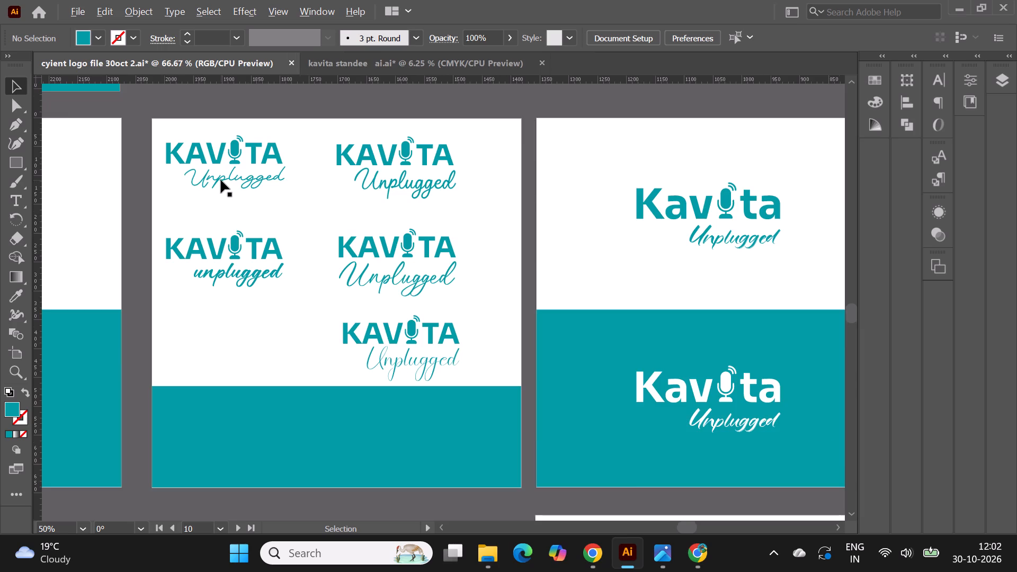
{"action": "scroll", "coordinate": [156, 184], "scroll_direction": "down", "scroll_amount": 3, "text": "alt"}
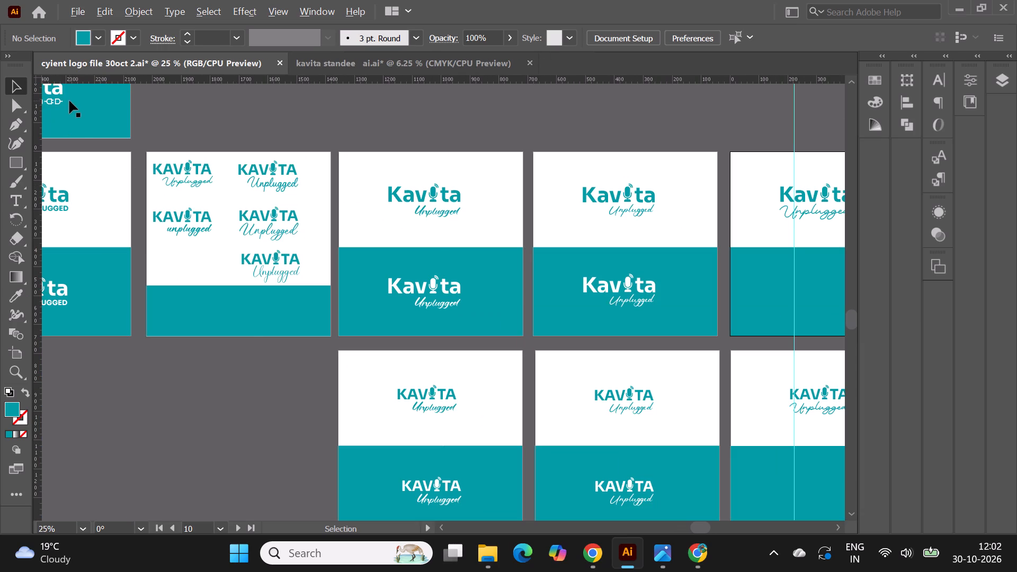
{"action": "scroll", "coordinate": [98, 100], "scroll_direction": "down", "scroll_amount": 1, "text": "alt"}
{"action": "scroll", "coordinate": [764, 200], "scroll_direction": "up", "scroll_amount": 1, "text": "alt"}
{"action": "scroll", "coordinate": [773, 141], "scroll_direction": "up", "scroll_amount": 1, "text": "alt"}
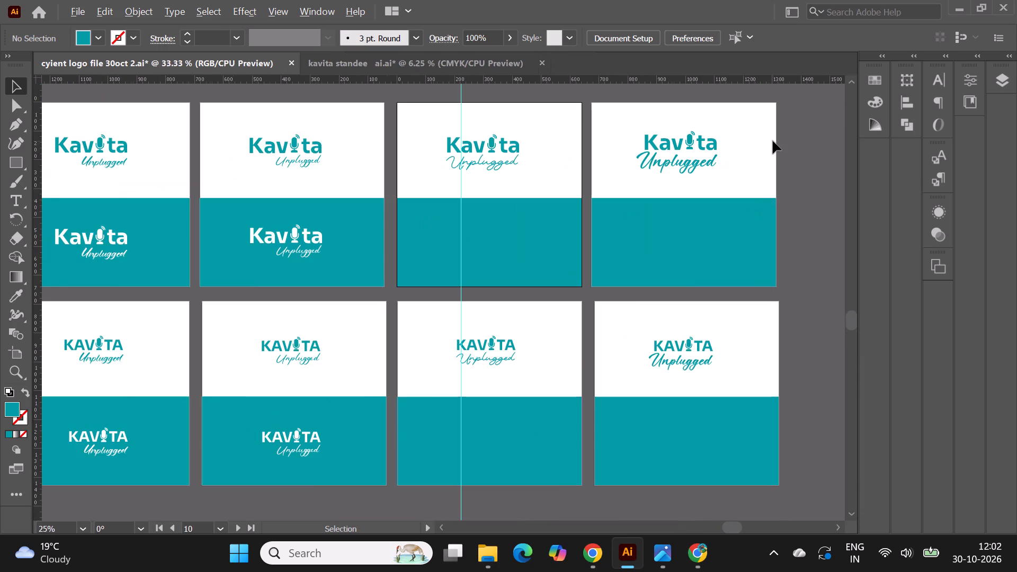
Place a second vertical guide at the right edge of the final "a" of Kavita on artboard 10.
{"action": "scroll", "coordinate": [416, 131], "scroll_direction": "up", "scroll_amount": 1, "text": "alt"}
{"action": "scroll", "coordinate": [372, 144], "scroll_direction": "up", "scroll_amount": 1, "text": "alt"}
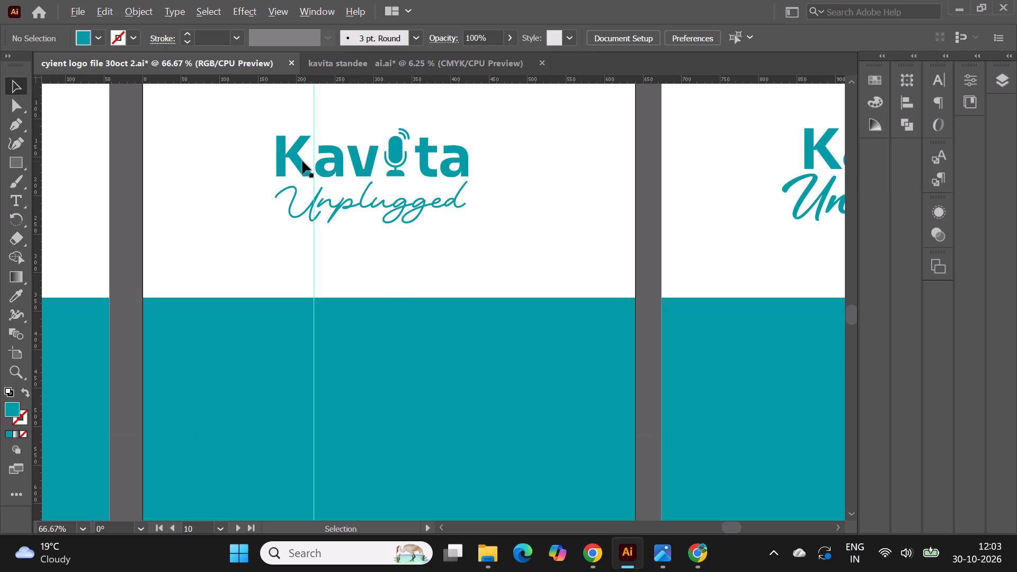
{"action": "scroll", "coordinate": [302, 161], "scroll_direction": "up", "scroll_amount": 1, "text": "alt"}
{"action": "left_click", "coordinate": [547, 172]}
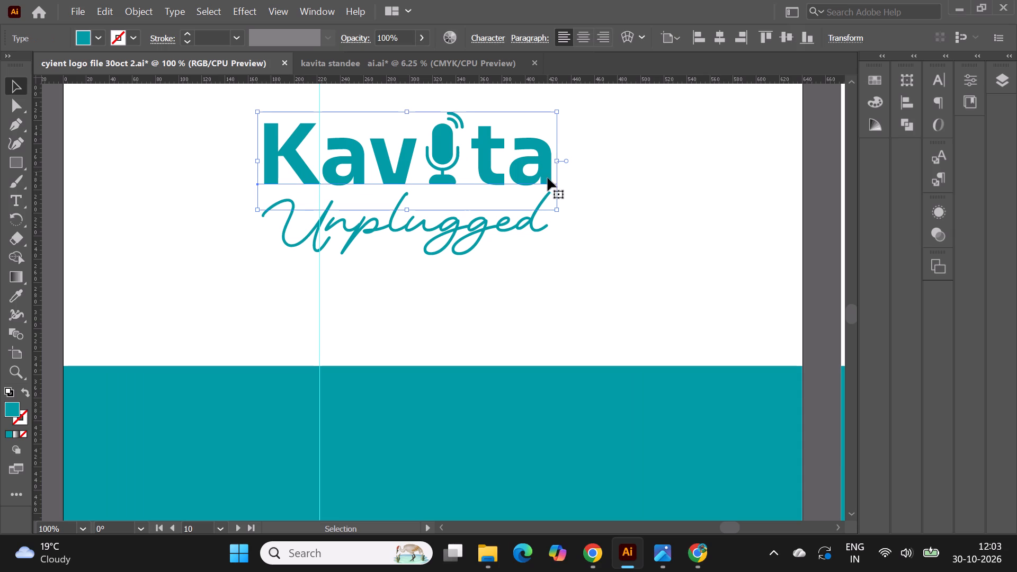
{"action": "left_click_drag", "start_coordinate": [37, 265], "coordinate": [419, 274]}
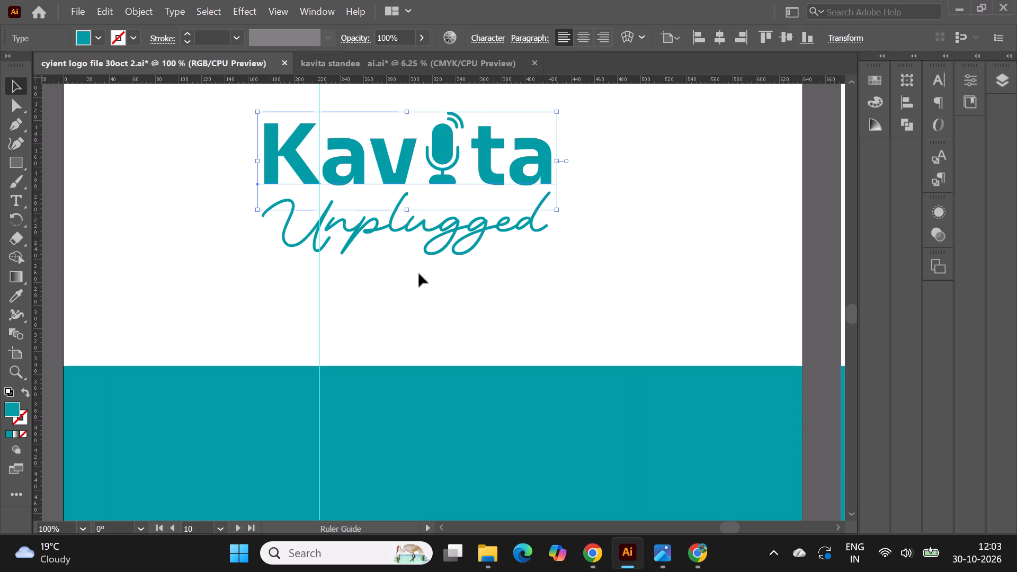
{"action": "left_click_drag", "start_coordinate": [419, 274], "coordinate": [552, 271]}
{"action": "left_click_drag", "start_coordinate": [552, 271], "coordinate": [550, 271]}
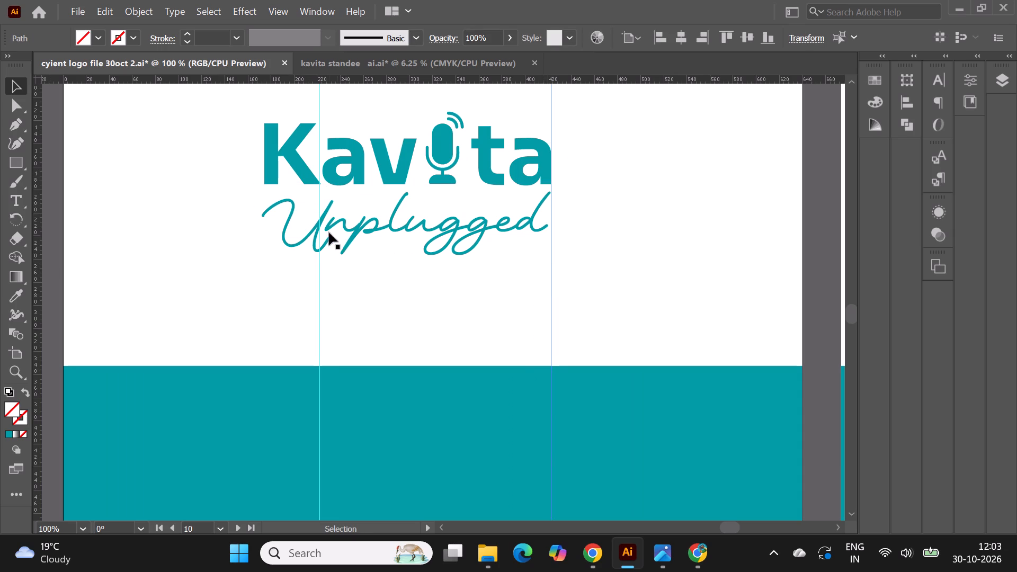
Scale down the script word "Unplugged" on artboard 10 so it spans exactly between the two vertical guides.
{"action": "left_click", "coordinate": [327, 215]}
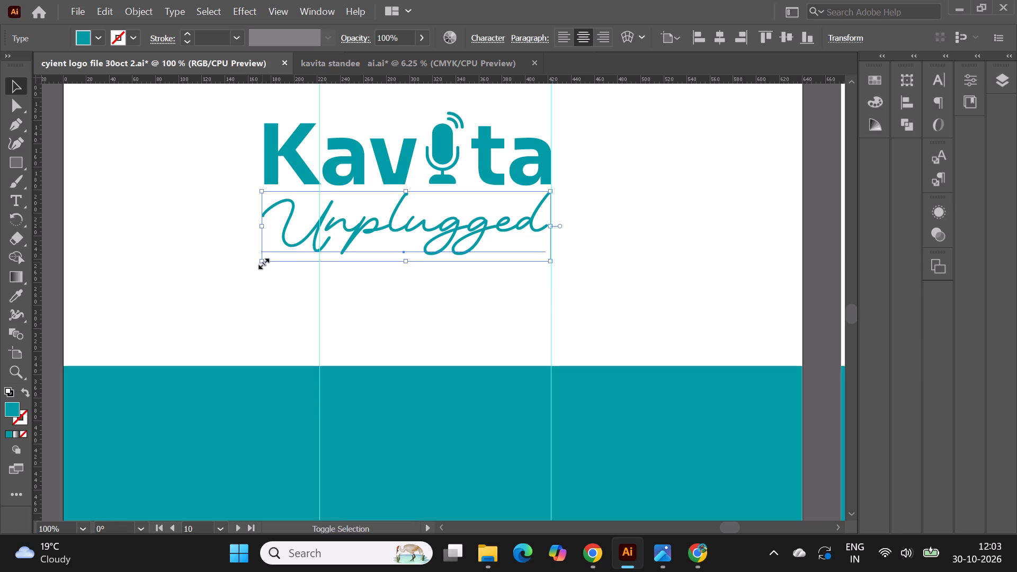
{"action": "left_click_drag", "start_coordinate": [262, 262], "coordinate": [319, 254], "text": "shift"}
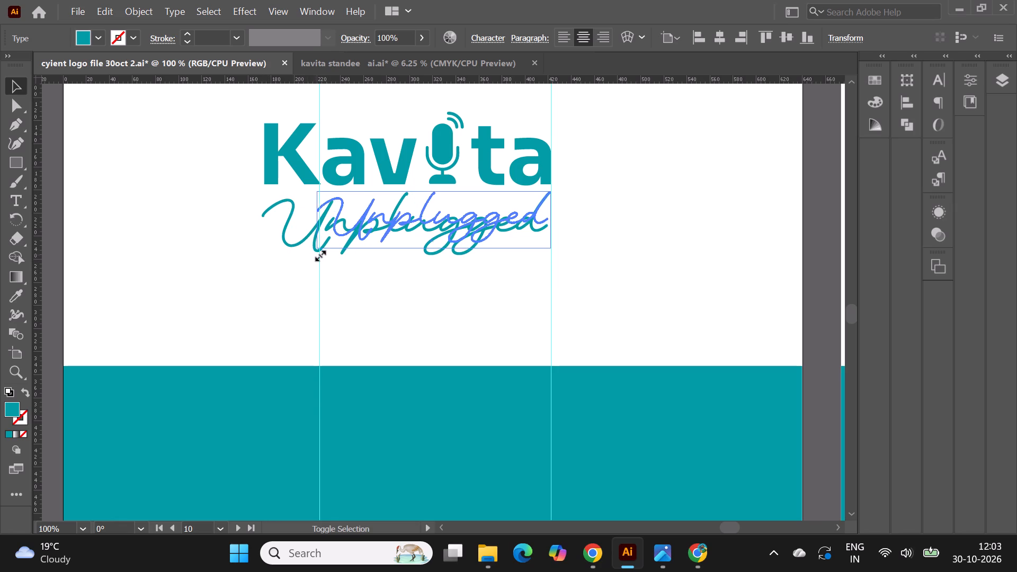
{"action": "left_click_drag", "start_coordinate": [319, 254], "coordinate": [320, 254], "text": "shift"}
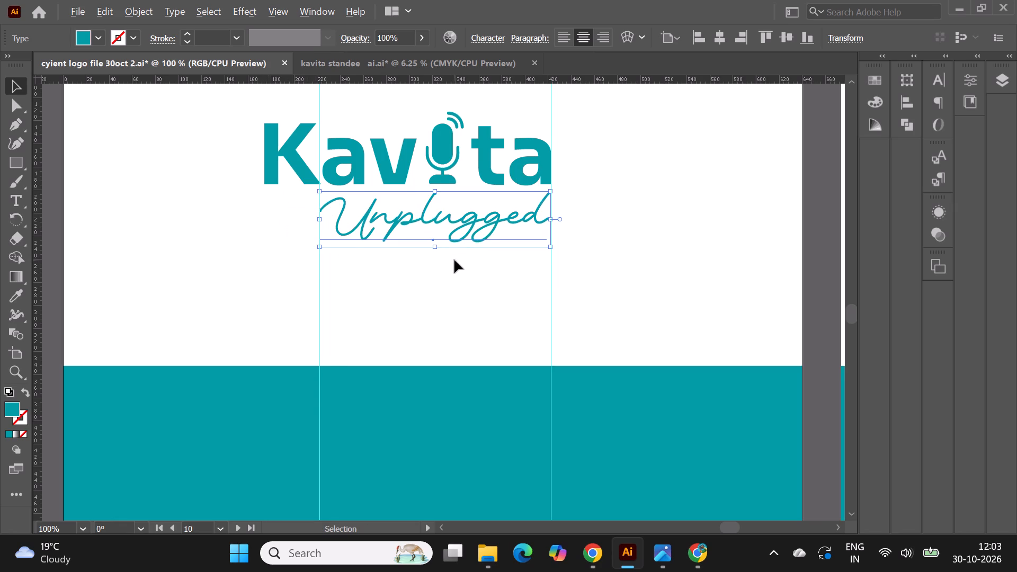
{"action": "scroll", "coordinate": [454, 260], "scroll_direction": "down", "scroll_amount": 1, "text": "alt"}
{"action": "left_click", "coordinate": [702, 257]}
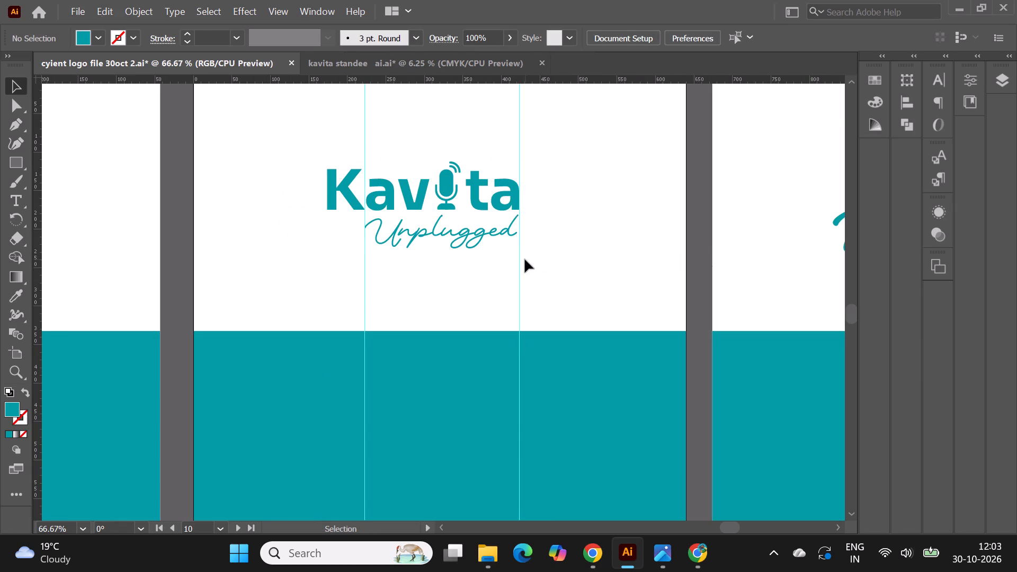
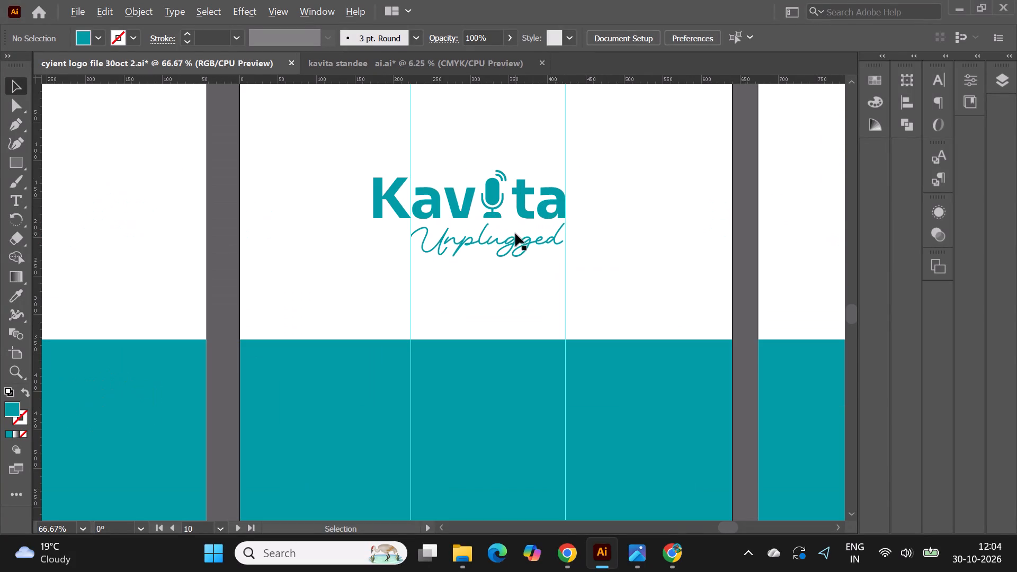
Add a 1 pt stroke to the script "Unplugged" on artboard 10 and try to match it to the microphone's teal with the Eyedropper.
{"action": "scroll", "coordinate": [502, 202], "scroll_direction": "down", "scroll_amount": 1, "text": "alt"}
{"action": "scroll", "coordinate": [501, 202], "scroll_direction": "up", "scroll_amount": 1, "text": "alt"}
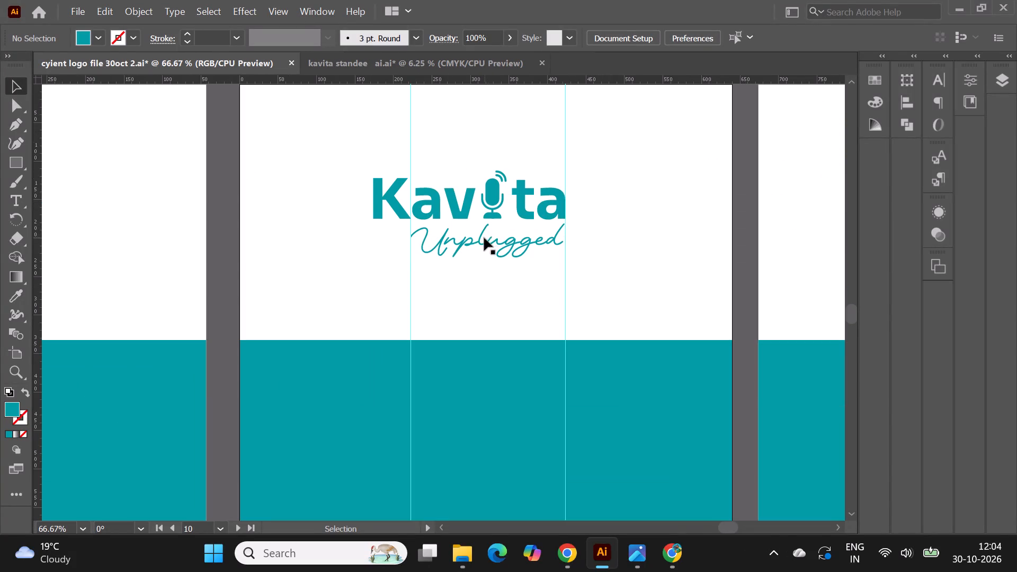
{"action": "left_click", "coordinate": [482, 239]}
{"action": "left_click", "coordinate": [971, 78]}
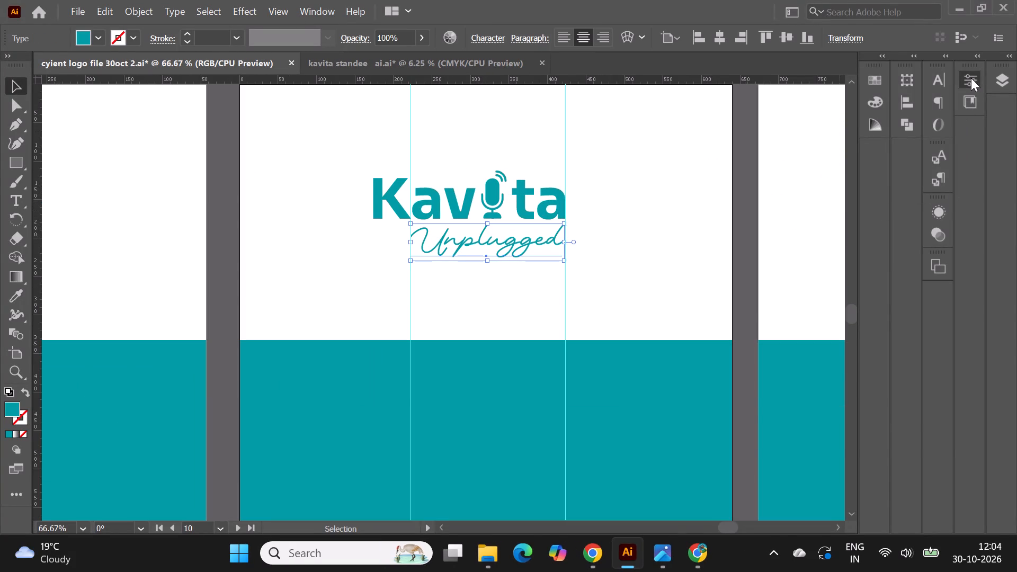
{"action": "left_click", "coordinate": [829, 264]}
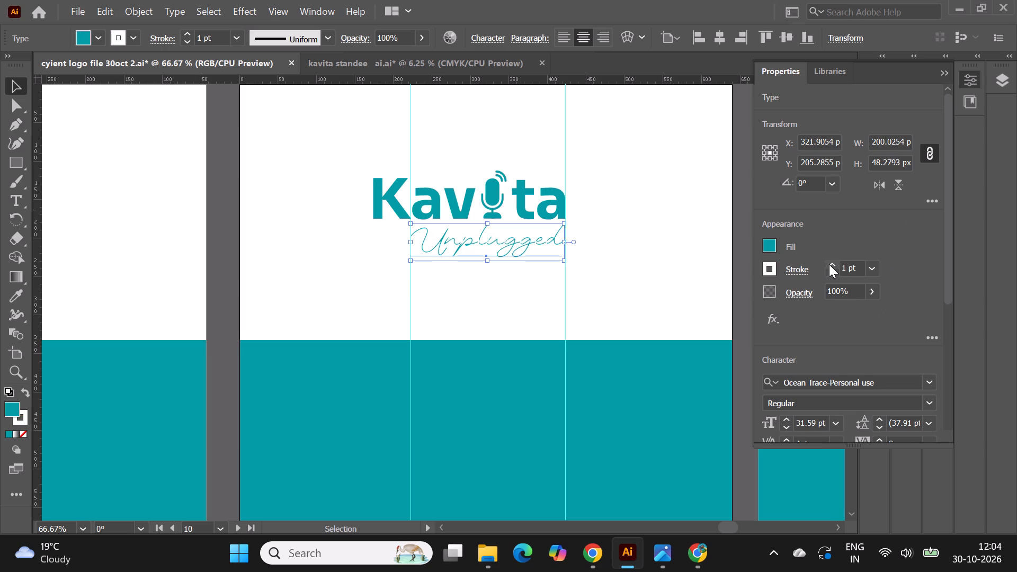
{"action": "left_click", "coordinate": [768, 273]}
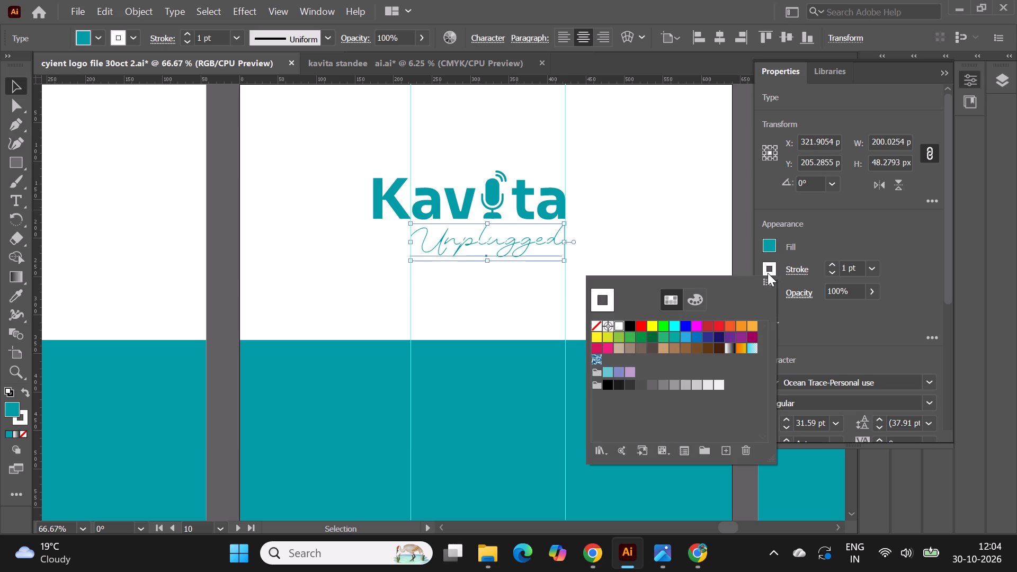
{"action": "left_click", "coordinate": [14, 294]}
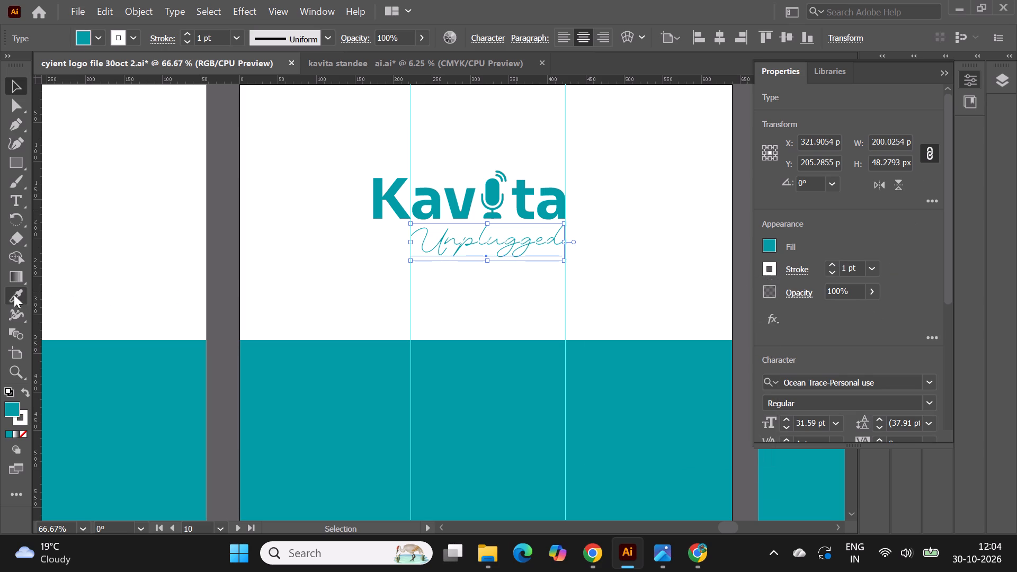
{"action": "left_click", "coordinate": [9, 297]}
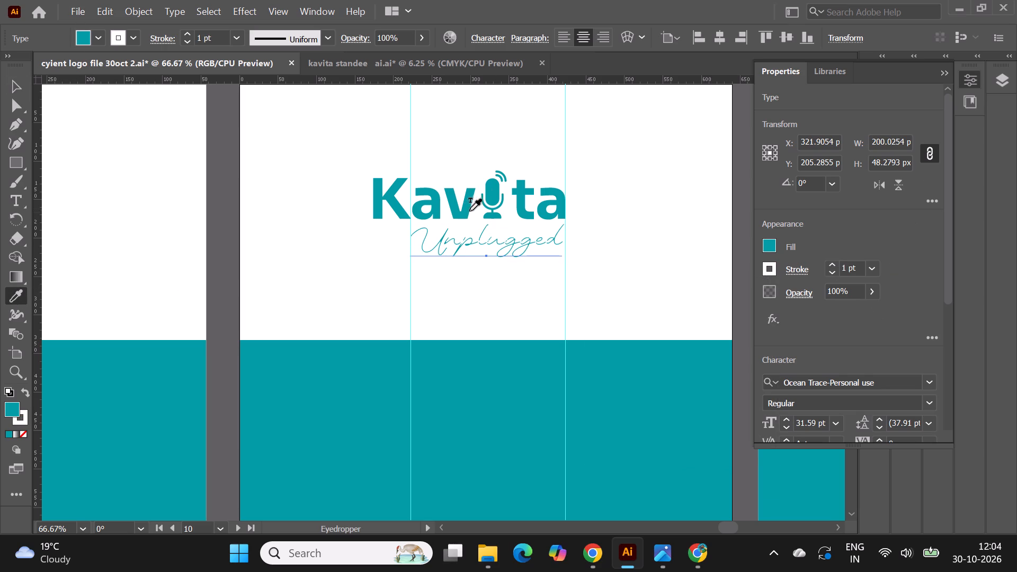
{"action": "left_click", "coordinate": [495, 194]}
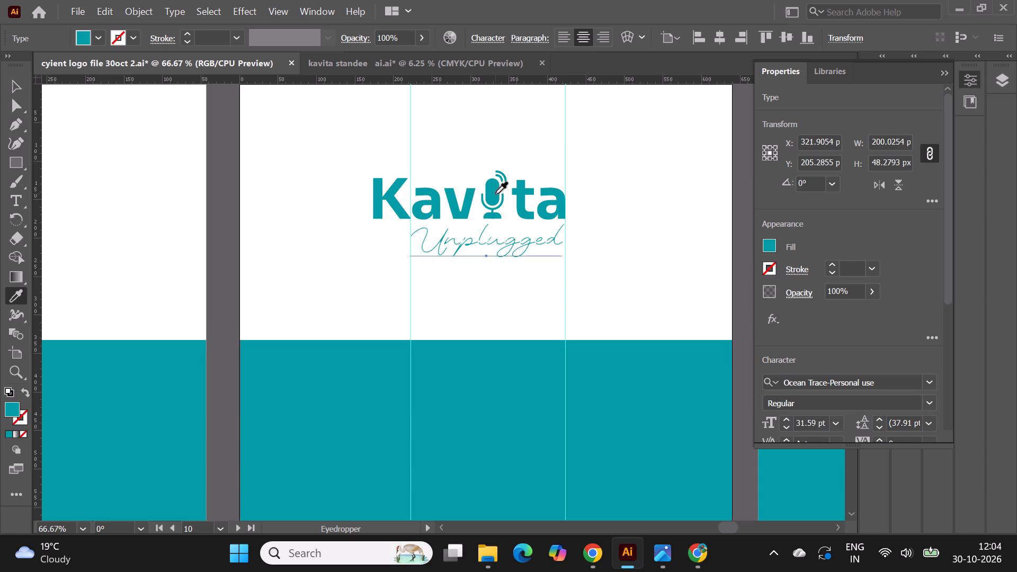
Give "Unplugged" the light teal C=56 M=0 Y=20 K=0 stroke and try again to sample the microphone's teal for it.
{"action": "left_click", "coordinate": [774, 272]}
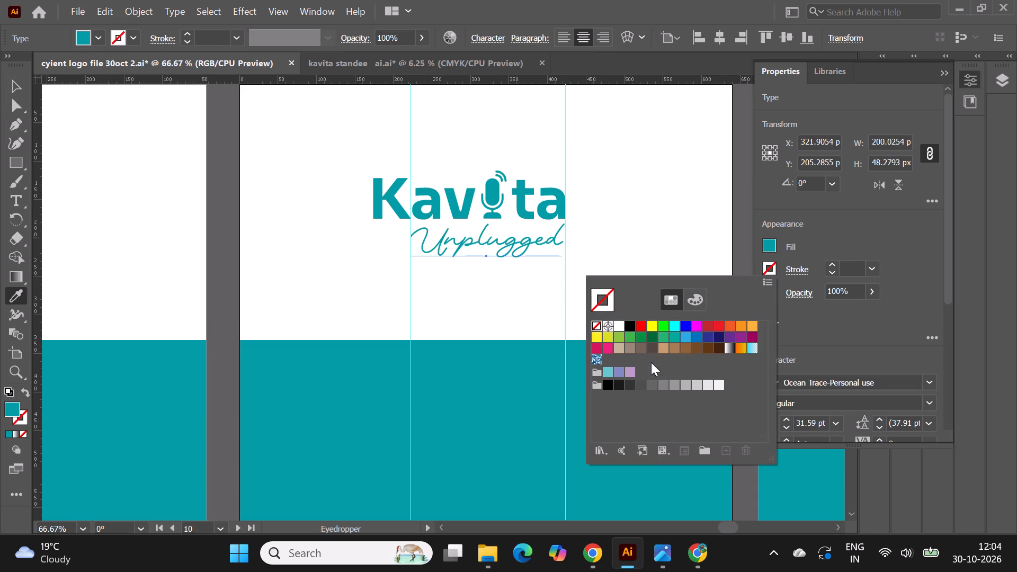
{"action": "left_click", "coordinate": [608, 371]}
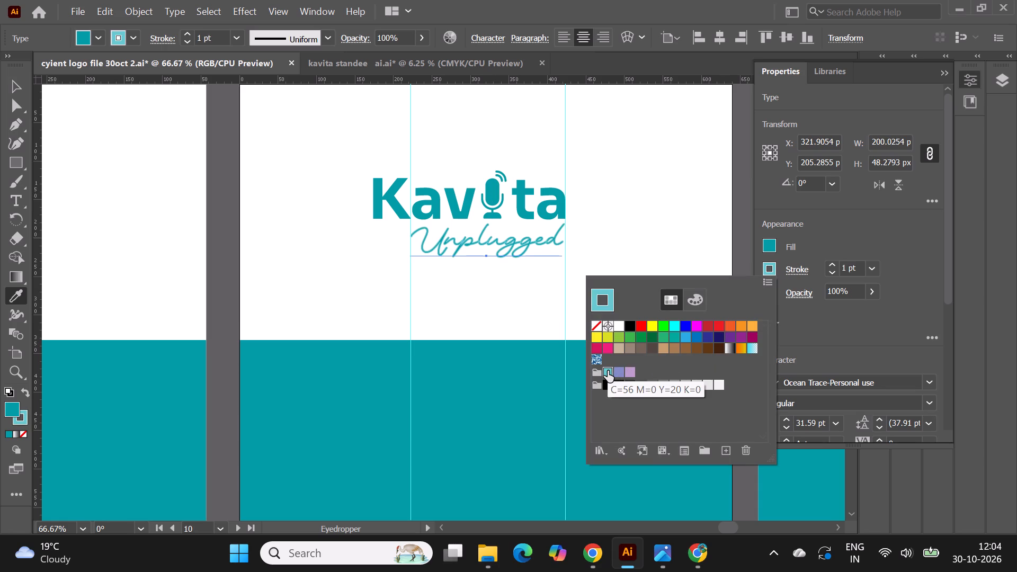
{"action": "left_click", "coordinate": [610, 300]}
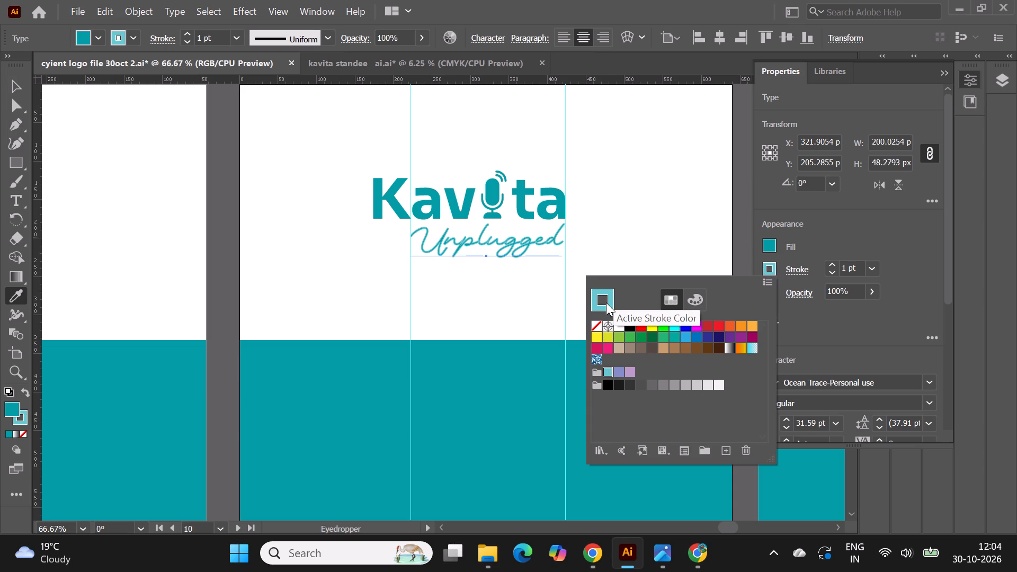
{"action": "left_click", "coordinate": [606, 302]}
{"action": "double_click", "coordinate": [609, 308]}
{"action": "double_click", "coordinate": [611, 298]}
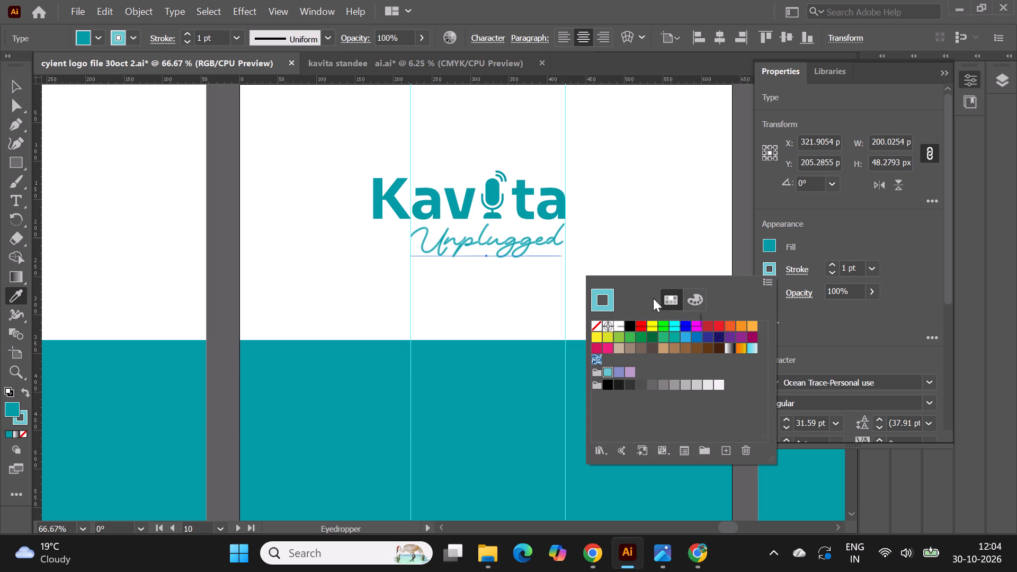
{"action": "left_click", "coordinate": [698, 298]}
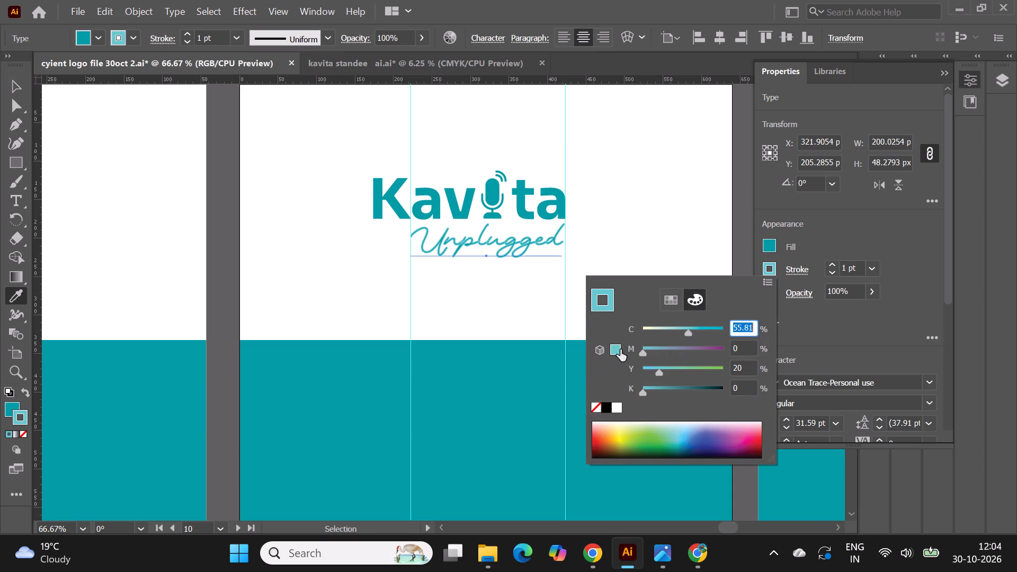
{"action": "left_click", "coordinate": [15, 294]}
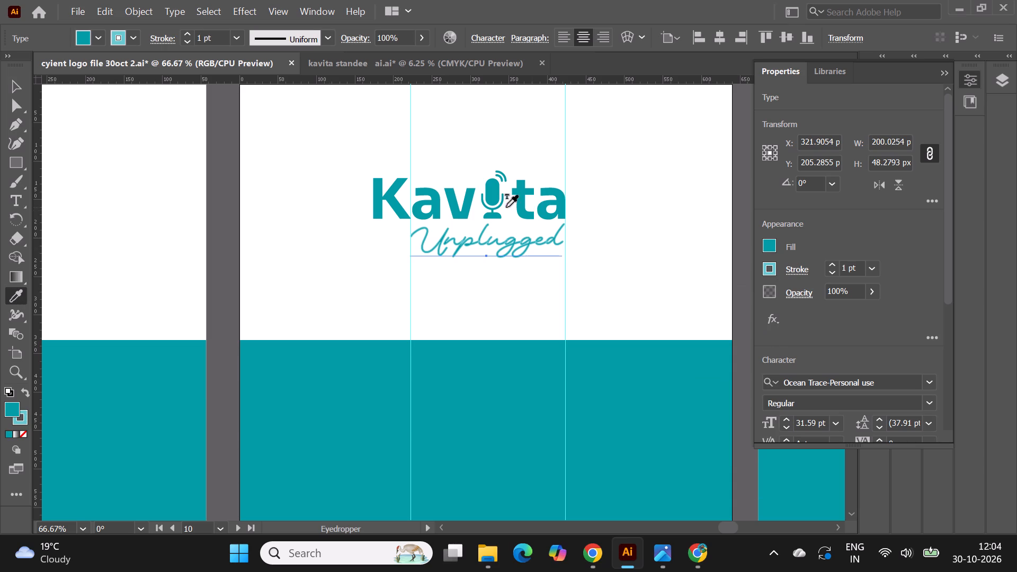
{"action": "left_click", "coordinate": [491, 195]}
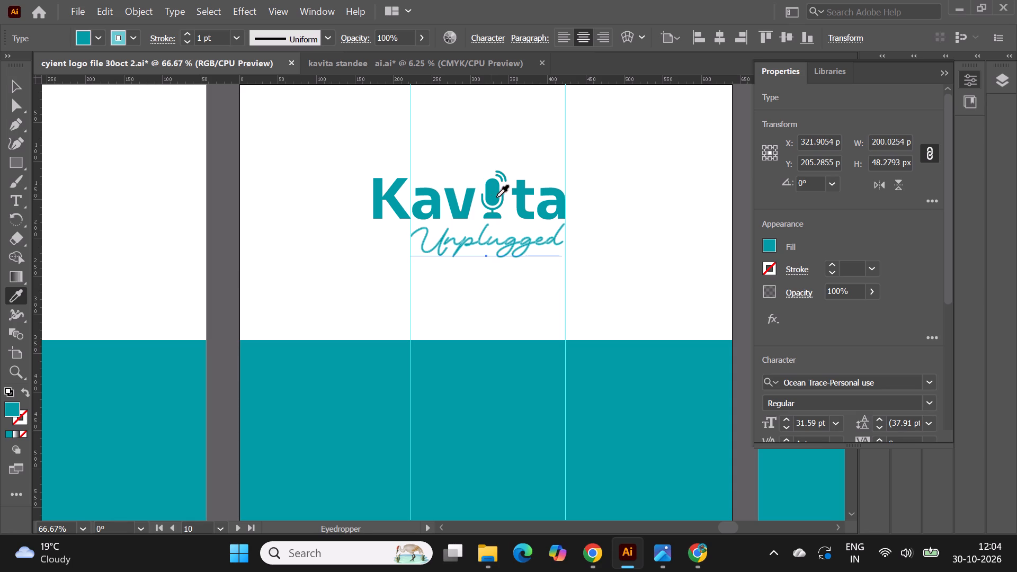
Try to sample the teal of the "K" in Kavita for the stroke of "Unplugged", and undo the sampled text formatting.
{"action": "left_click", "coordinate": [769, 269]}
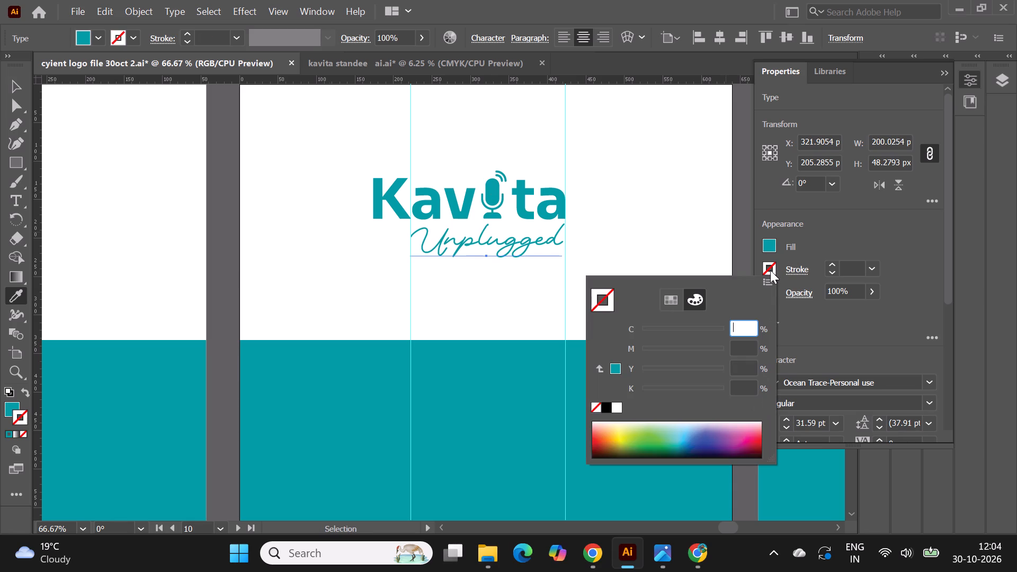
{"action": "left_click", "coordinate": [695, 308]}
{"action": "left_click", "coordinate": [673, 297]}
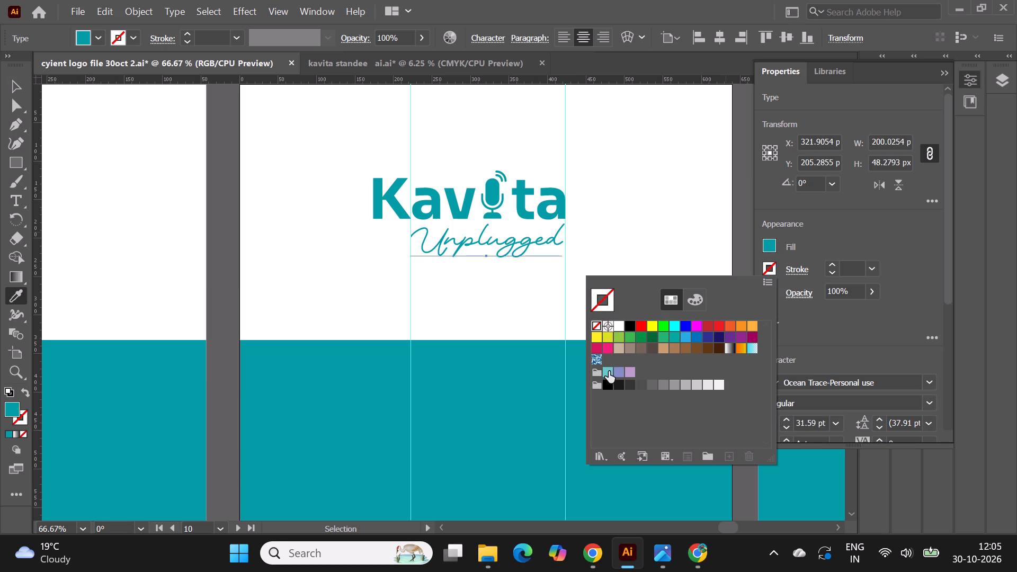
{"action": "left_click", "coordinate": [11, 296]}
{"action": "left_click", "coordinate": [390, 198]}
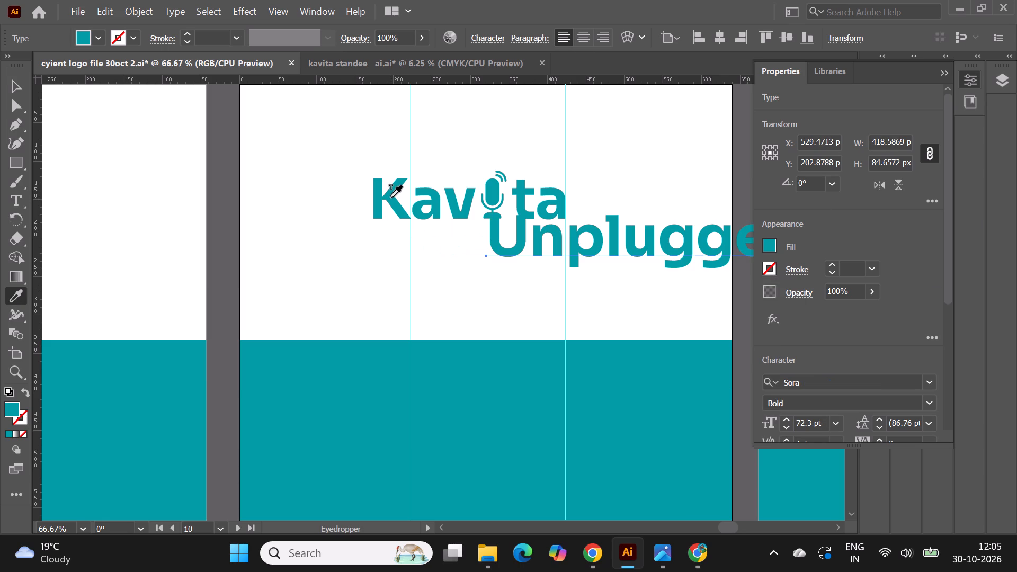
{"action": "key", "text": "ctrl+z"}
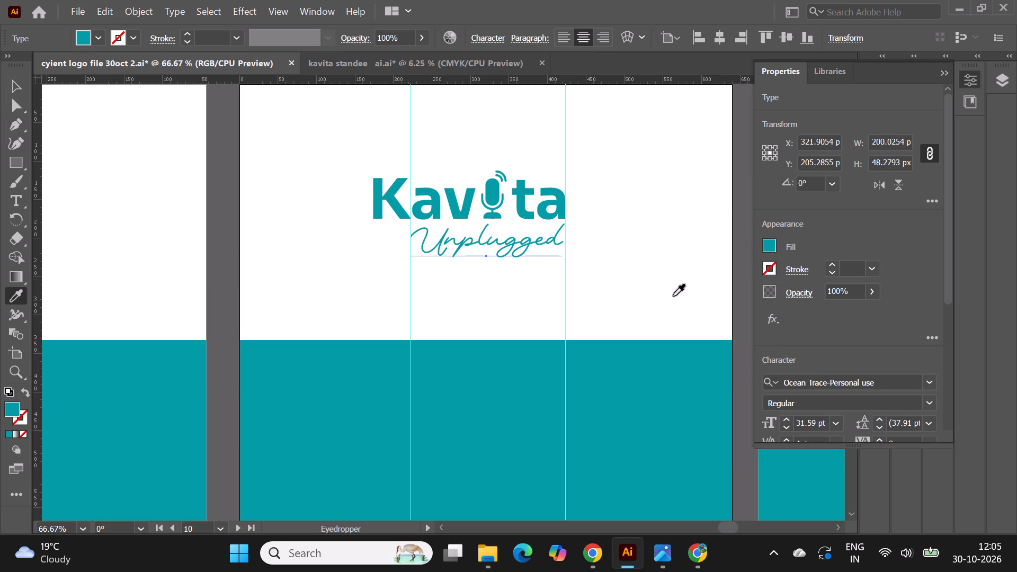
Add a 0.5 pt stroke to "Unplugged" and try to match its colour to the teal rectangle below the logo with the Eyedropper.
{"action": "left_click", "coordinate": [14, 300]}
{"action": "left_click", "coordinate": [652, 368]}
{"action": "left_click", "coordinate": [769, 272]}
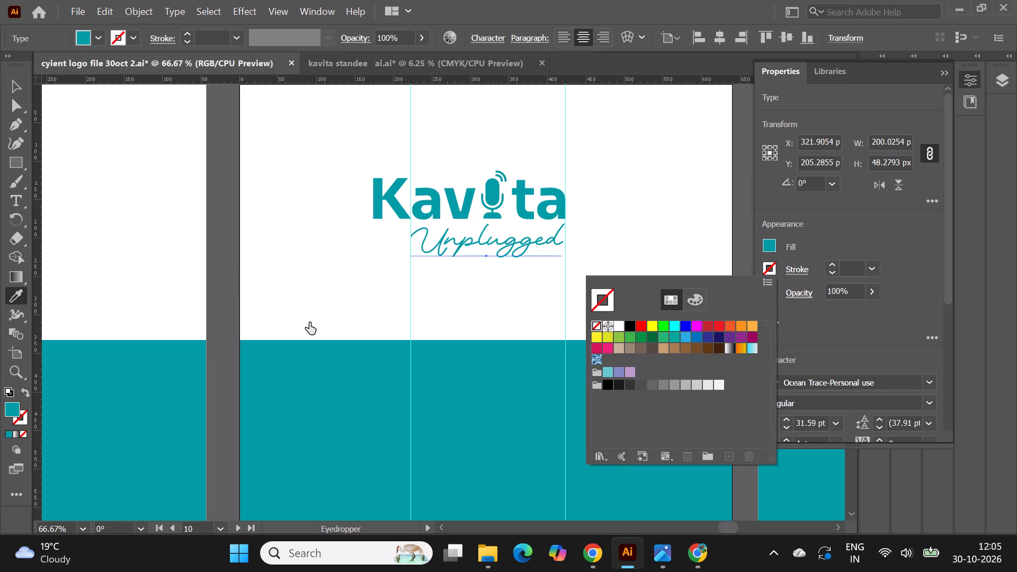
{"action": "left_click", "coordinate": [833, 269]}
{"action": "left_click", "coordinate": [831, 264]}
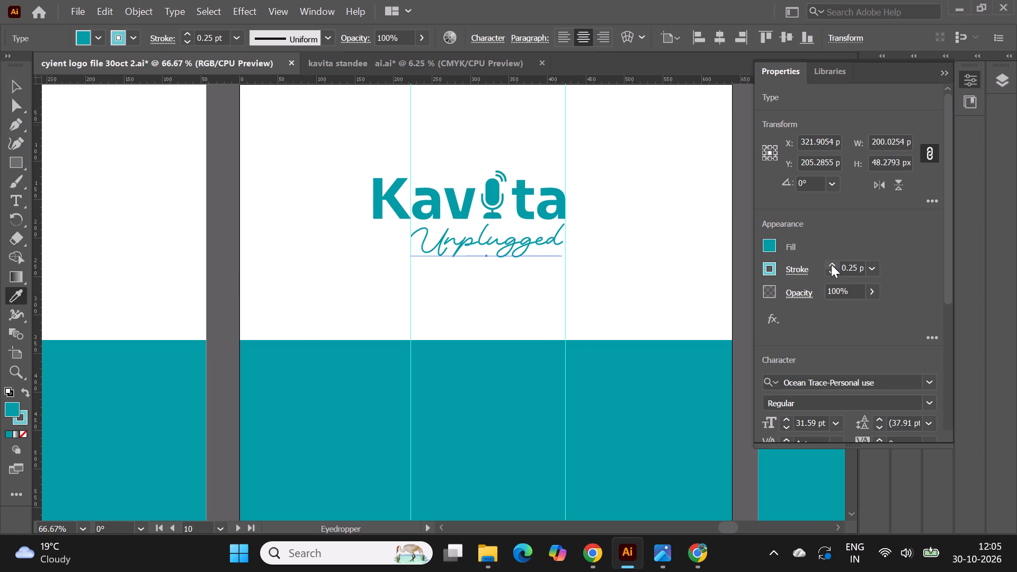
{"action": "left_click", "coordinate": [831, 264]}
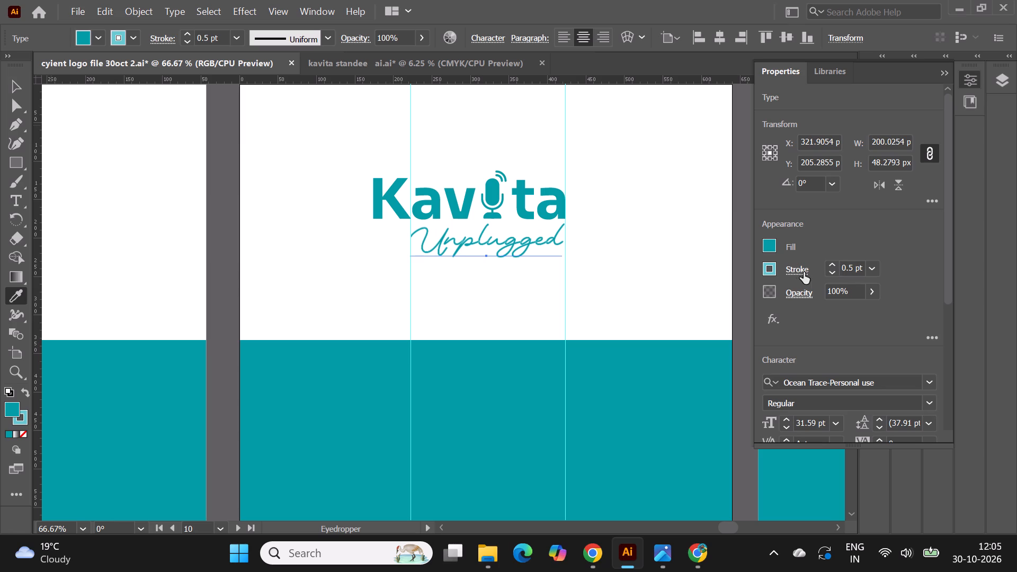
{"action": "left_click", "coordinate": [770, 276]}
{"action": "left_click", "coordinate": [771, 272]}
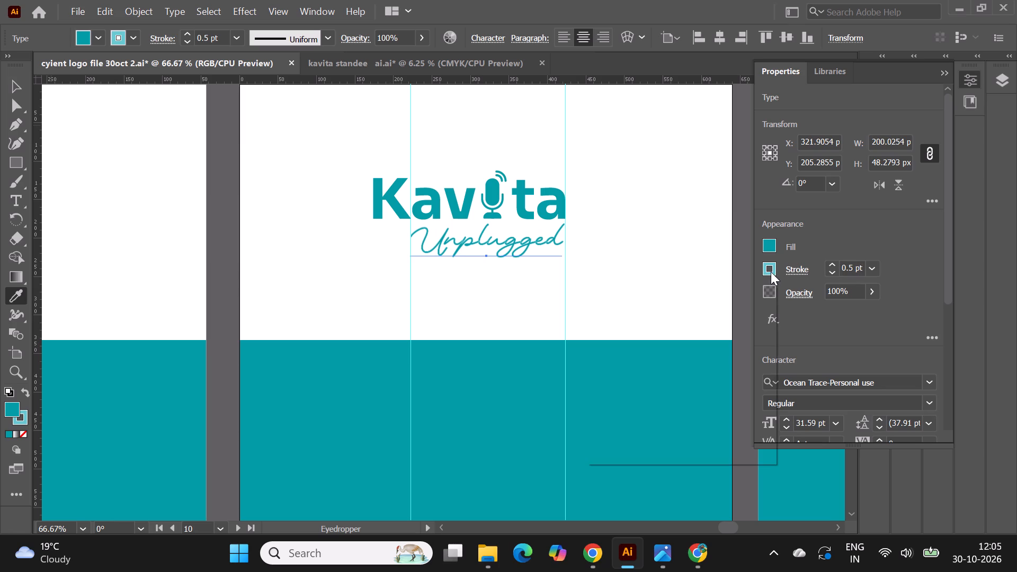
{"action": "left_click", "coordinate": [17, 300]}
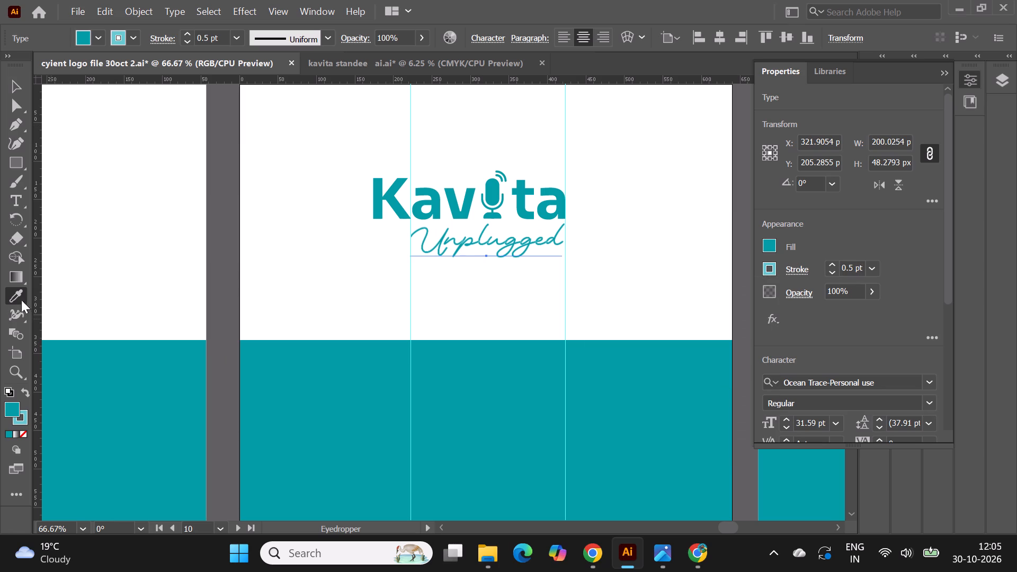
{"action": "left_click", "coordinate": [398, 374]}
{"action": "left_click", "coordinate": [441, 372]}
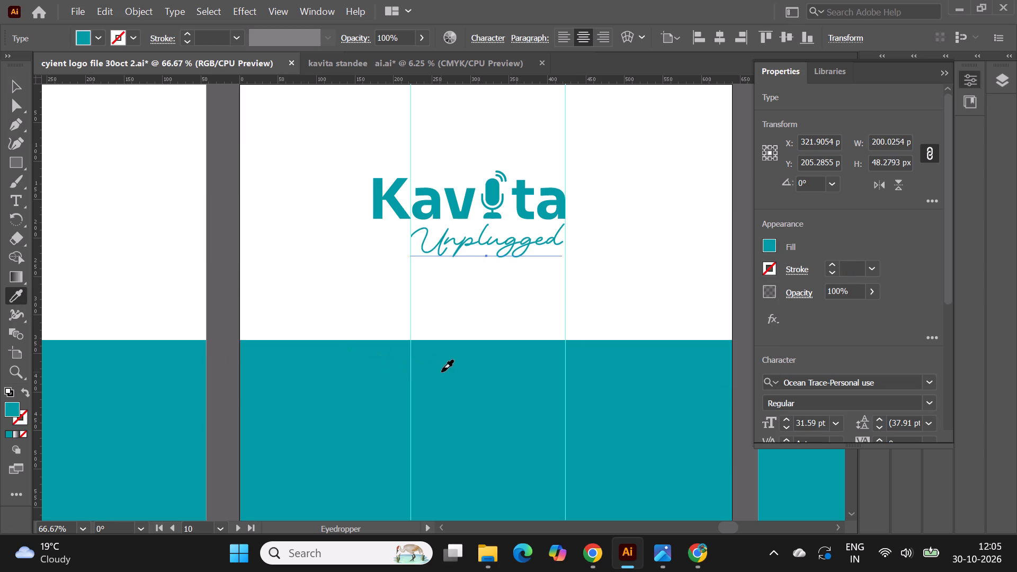
Apply a 1 pt stroke in the bright pink swatch to "Unplugged".
{"action": "left_click", "coordinate": [775, 265]}
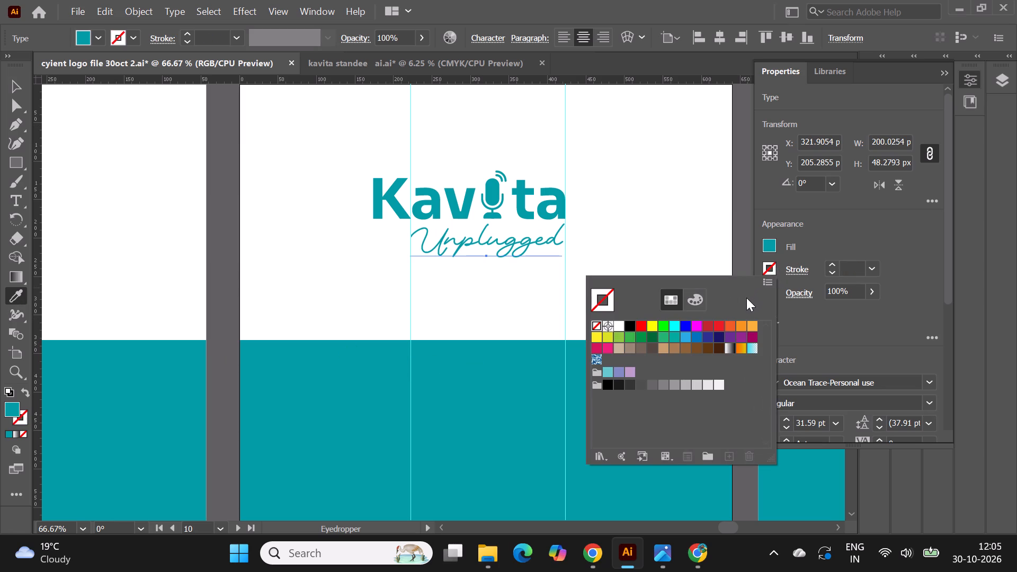
{"action": "left_click", "coordinate": [595, 345]}
{"action": "left_click", "coordinate": [608, 347]}
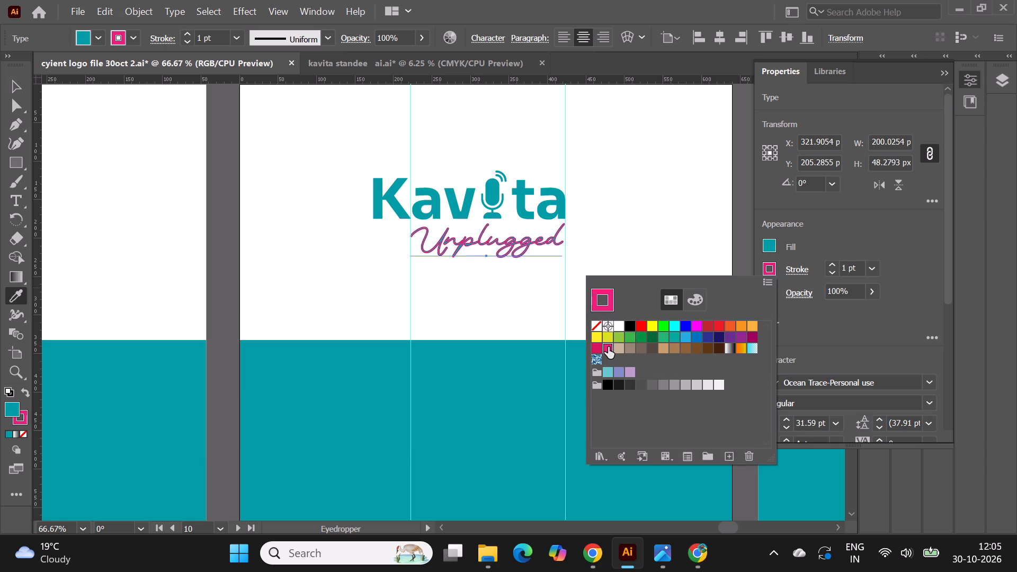
{"action": "left_click", "coordinate": [520, 205]}
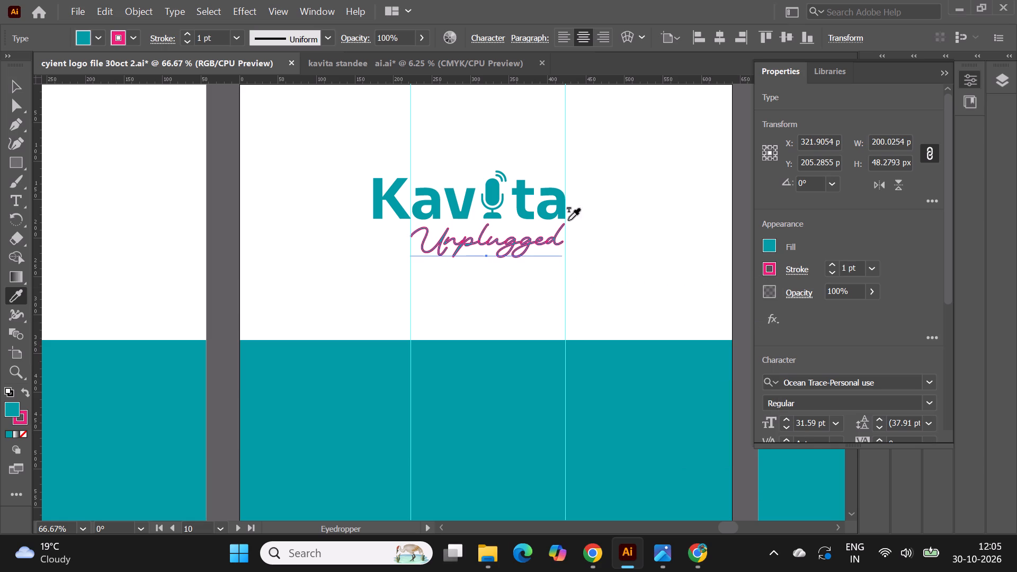
Examine the CMYK values of the teal fill on "Unplugged".
{"action": "left_click", "coordinate": [774, 251]}
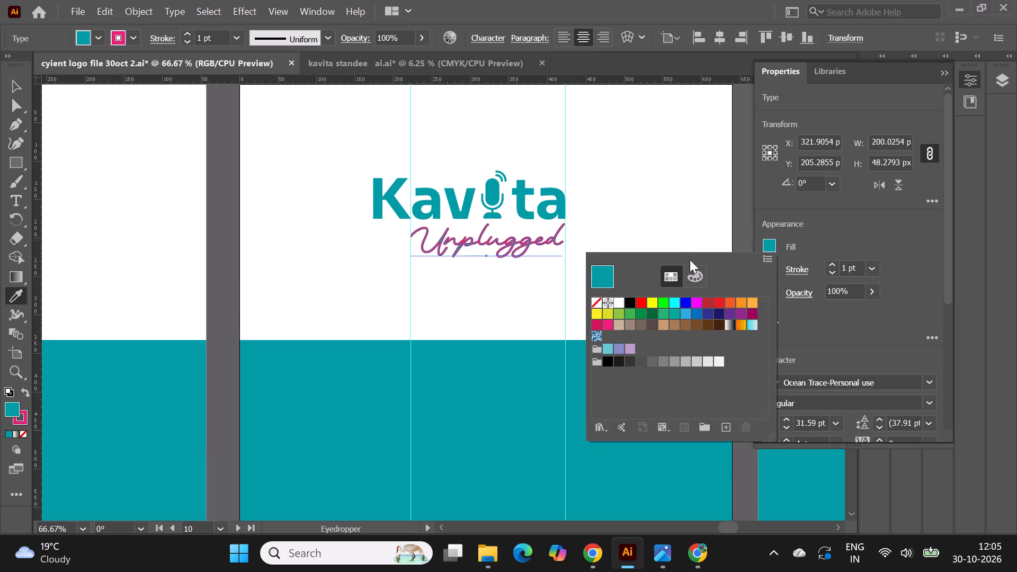
{"action": "left_click", "coordinate": [602, 275]}
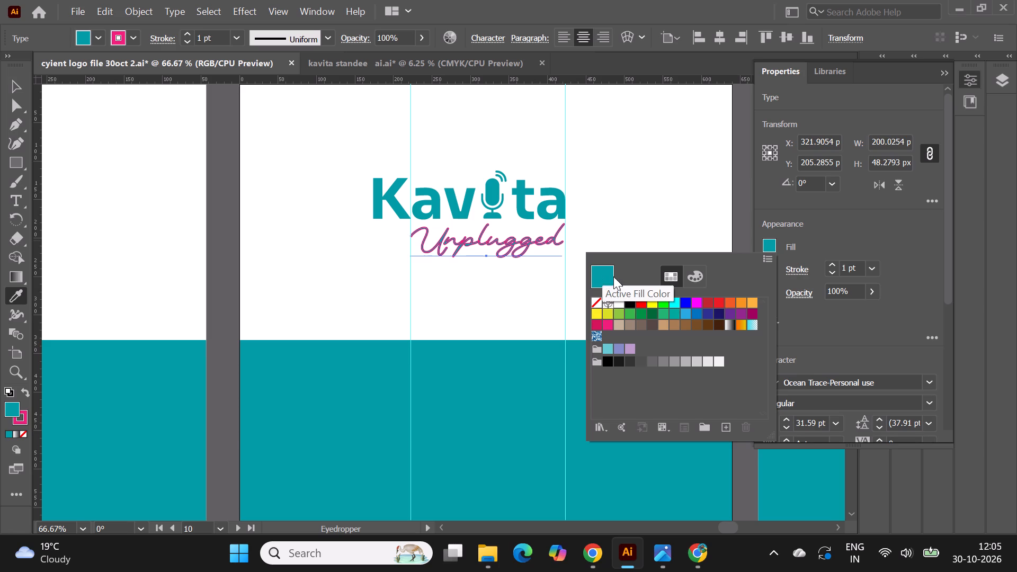
{"action": "left_click", "coordinate": [694, 280]}
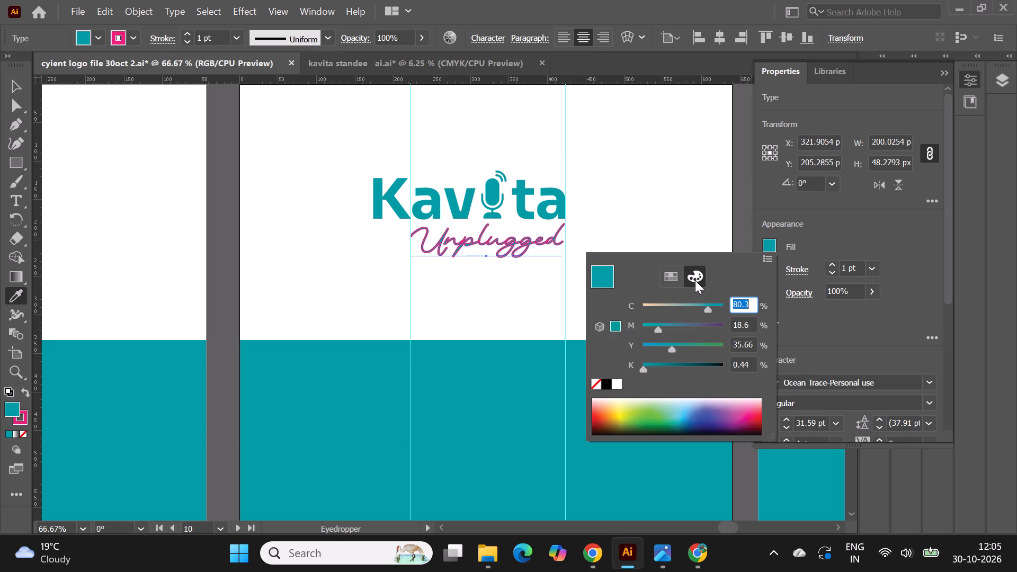
{"action": "left_click_drag", "start_coordinate": [751, 364], "coordinate": [730, 302]}
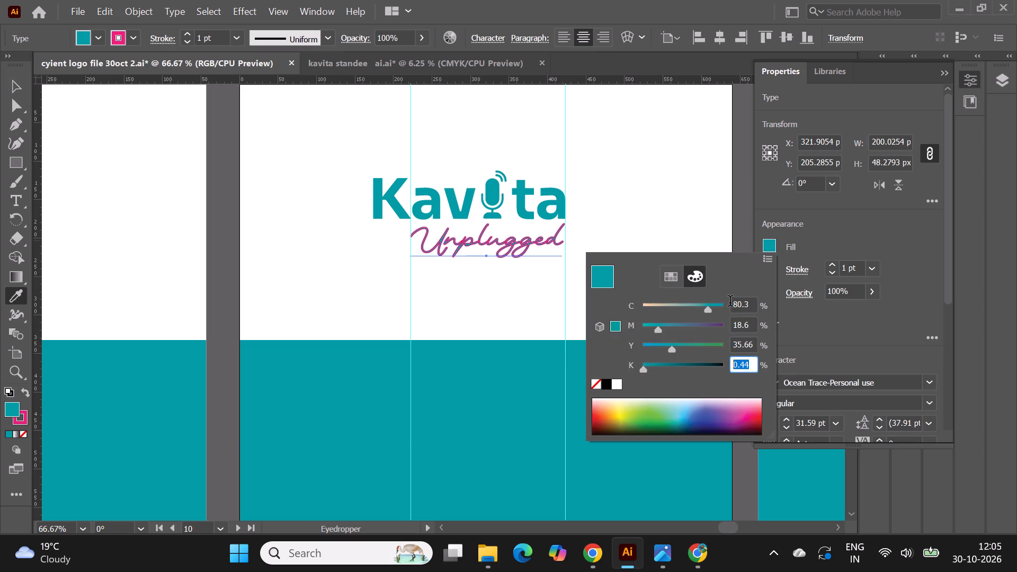
{"action": "left_click_drag", "start_coordinate": [730, 302], "coordinate": [730, 301]}
{"action": "left_click", "coordinate": [818, 237]}
Set the stroke colour of "Unplugged" to C=80.3 M=18.6 Y=35.66 K=0.44 and deselect the text.
{"action": "left_click", "coordinate": [762, 272]}
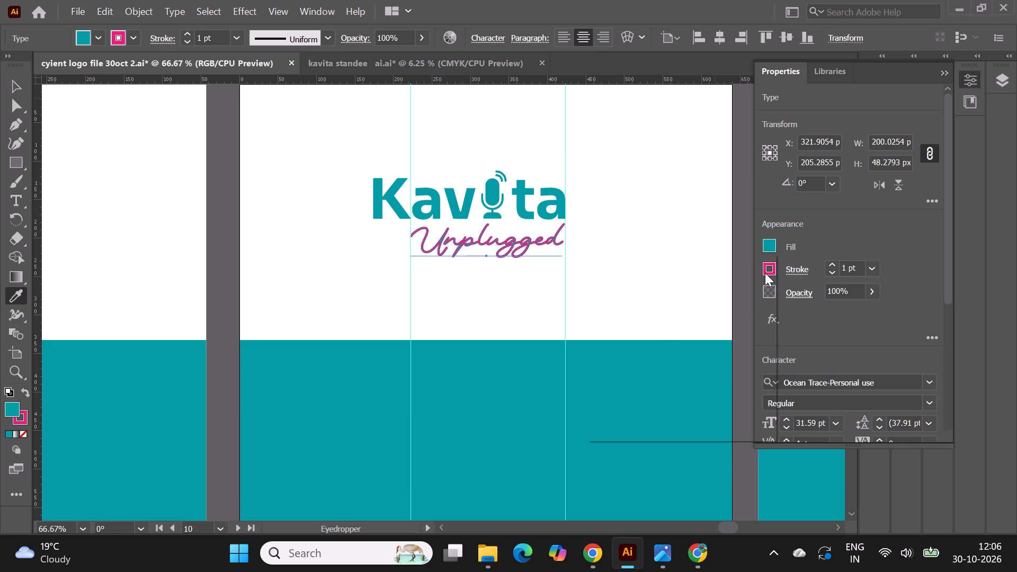
{"action": "left_click", "coordinate": [765, 273]}
{"action": "left_click", "coordinate": [691, 297]}
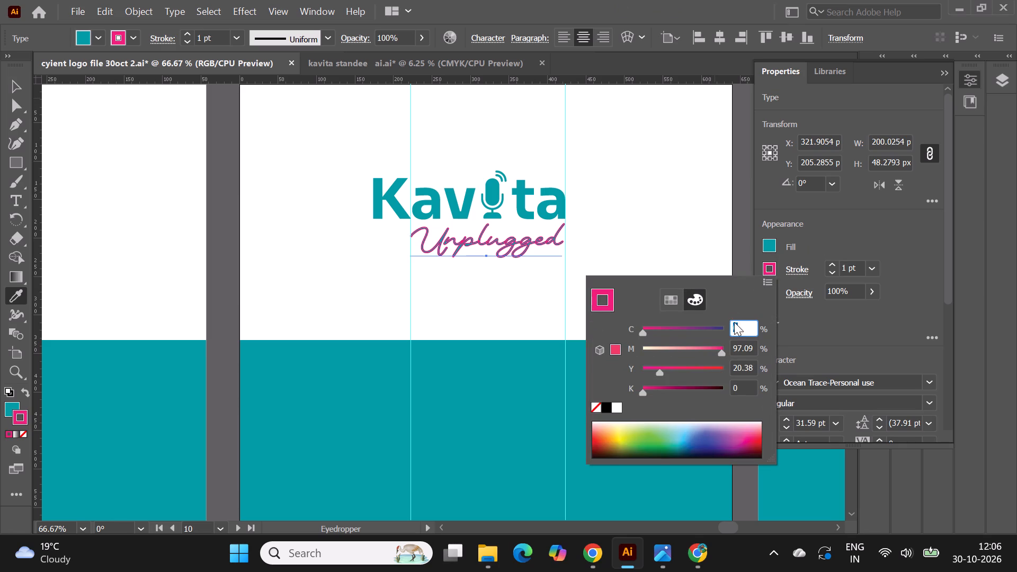
{"action": "type", "text": "80.33"}
{"action": "left_click_drag", "start_coordinate": [754, 346], "coordinate": [725, 351]}
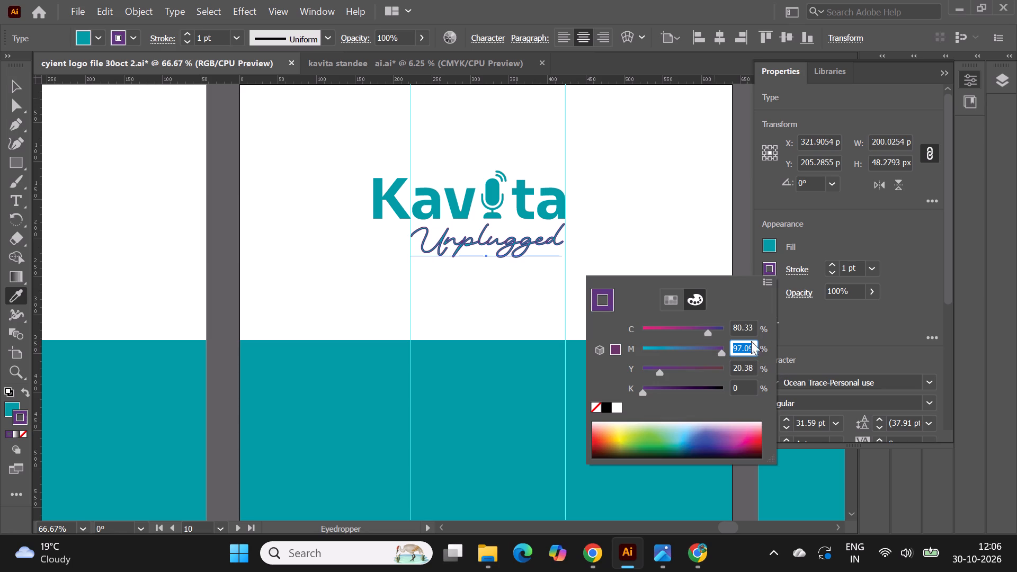
{"action": "left_click", "coordinate": [752, 327]}
{"action": "key", "text": "BackSpace"}
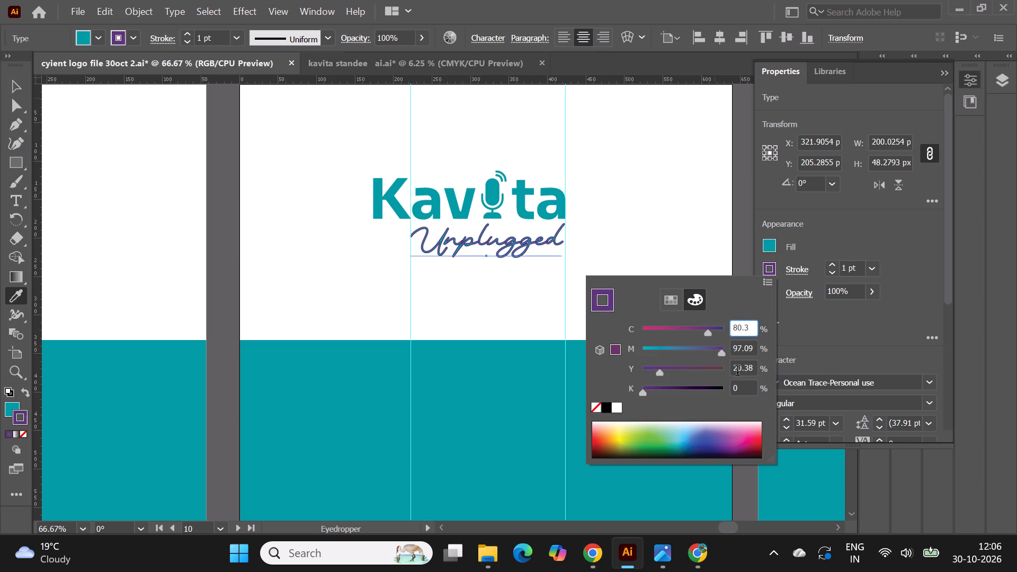
{"action": "left_click_drag", "start_coordinate": [755, 352], "coordinate": [719, 348]}
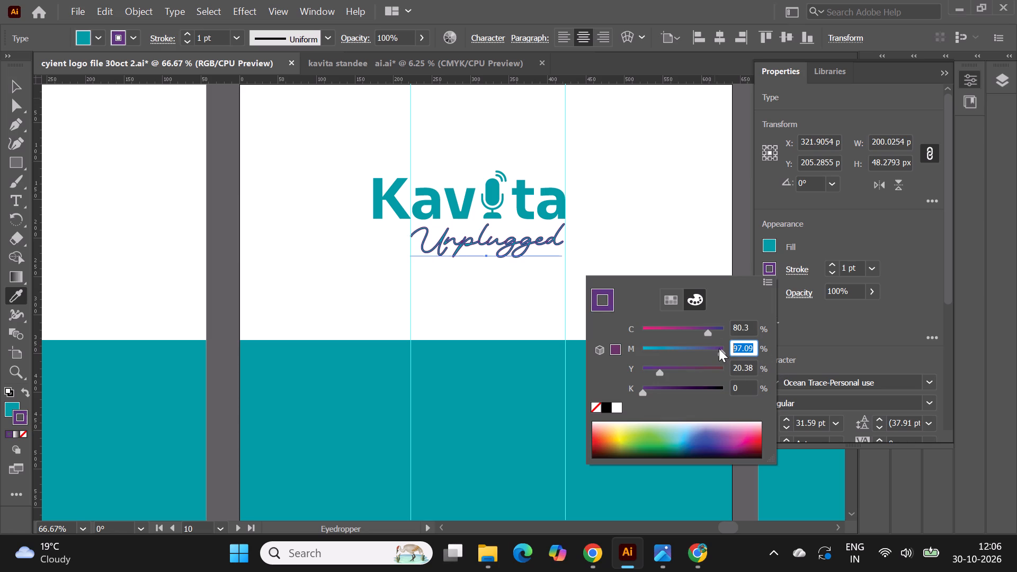
{"action": "key", "text": "1"}
{"action": "type", "text": "8.6"}
{"action": "left_click_drag", "start_coordinate": [752, 370], "coordinate": [725, 370]}
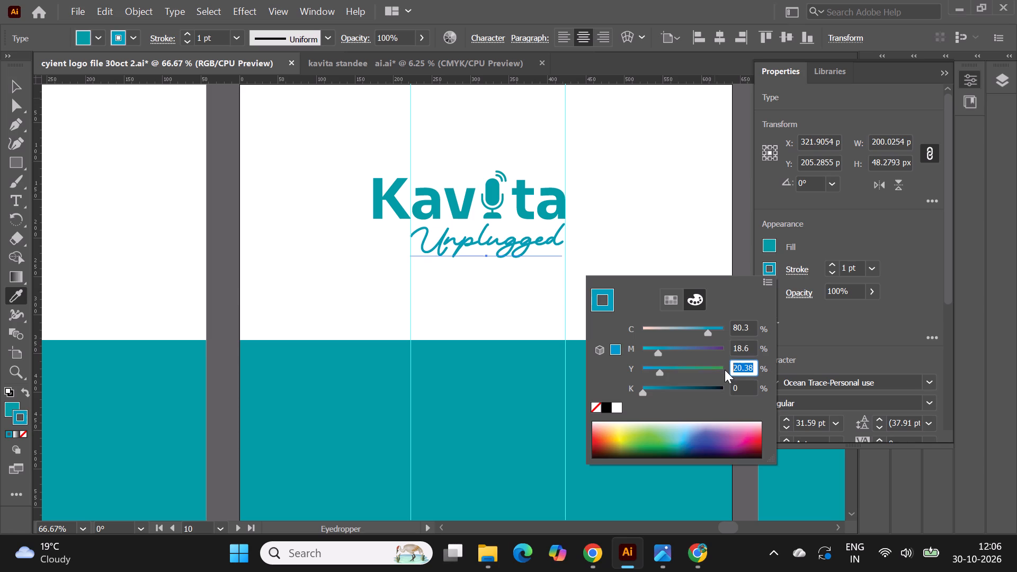
{"action": "type", "text": "35.66"}
{"action": "left_click", "coordinate": [741, 388]}
{"action": "type", "text": ".44"}
{"action": "key", "text": "Return"}
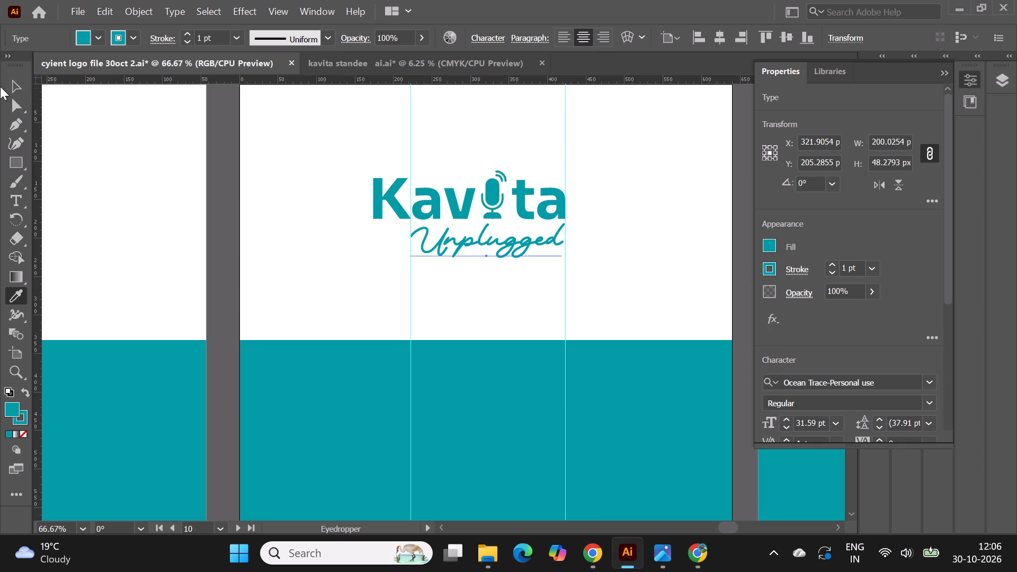
{"action": "left_click", "coordinate": [16, 88]}
{"action": "scroll", "coordinate": [529, 261], "scroll_direction": "down", "scroll_amount": 1, "text": "alt"}
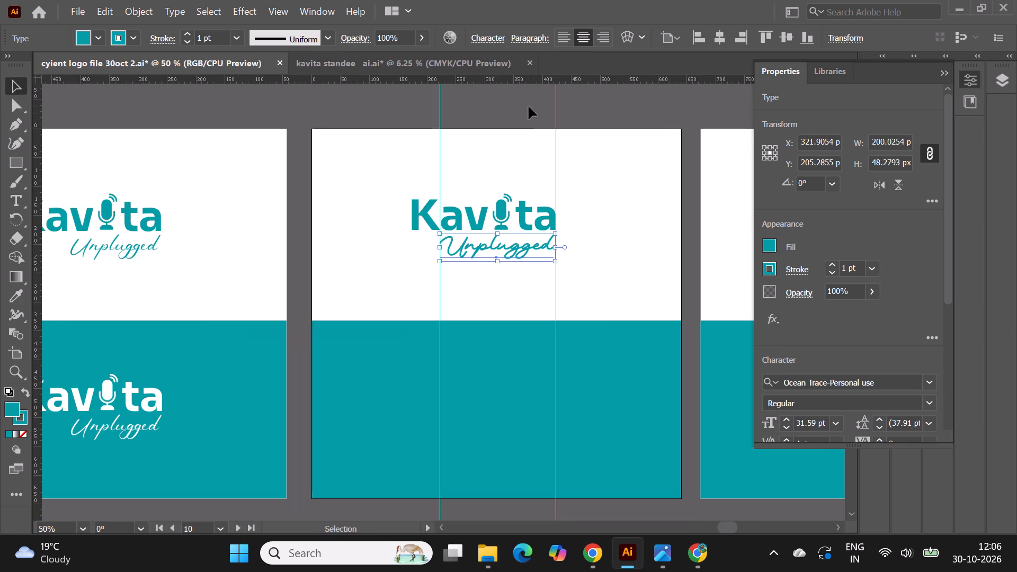
{"action": "left_click", "coordinate": [529, 106]}
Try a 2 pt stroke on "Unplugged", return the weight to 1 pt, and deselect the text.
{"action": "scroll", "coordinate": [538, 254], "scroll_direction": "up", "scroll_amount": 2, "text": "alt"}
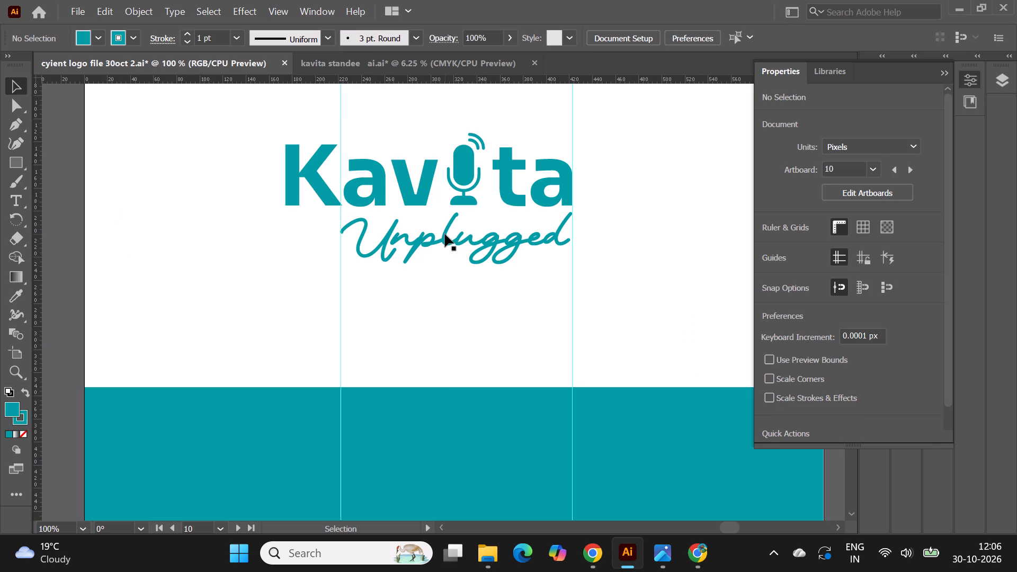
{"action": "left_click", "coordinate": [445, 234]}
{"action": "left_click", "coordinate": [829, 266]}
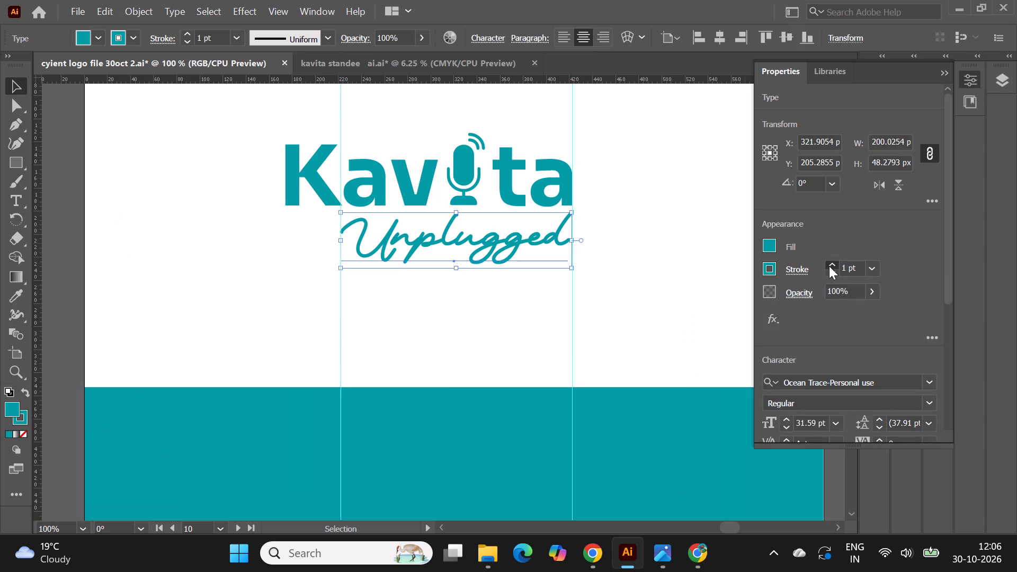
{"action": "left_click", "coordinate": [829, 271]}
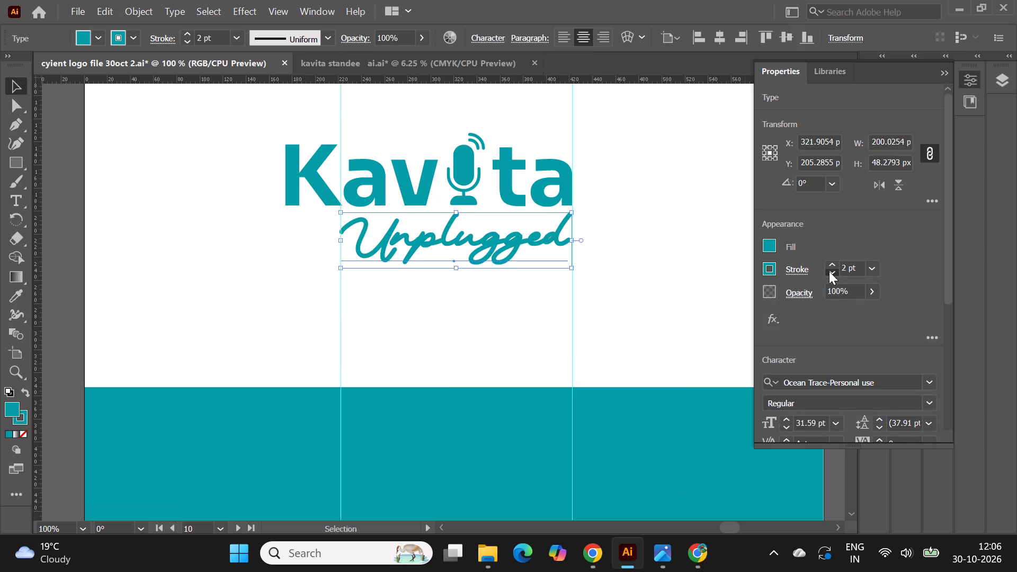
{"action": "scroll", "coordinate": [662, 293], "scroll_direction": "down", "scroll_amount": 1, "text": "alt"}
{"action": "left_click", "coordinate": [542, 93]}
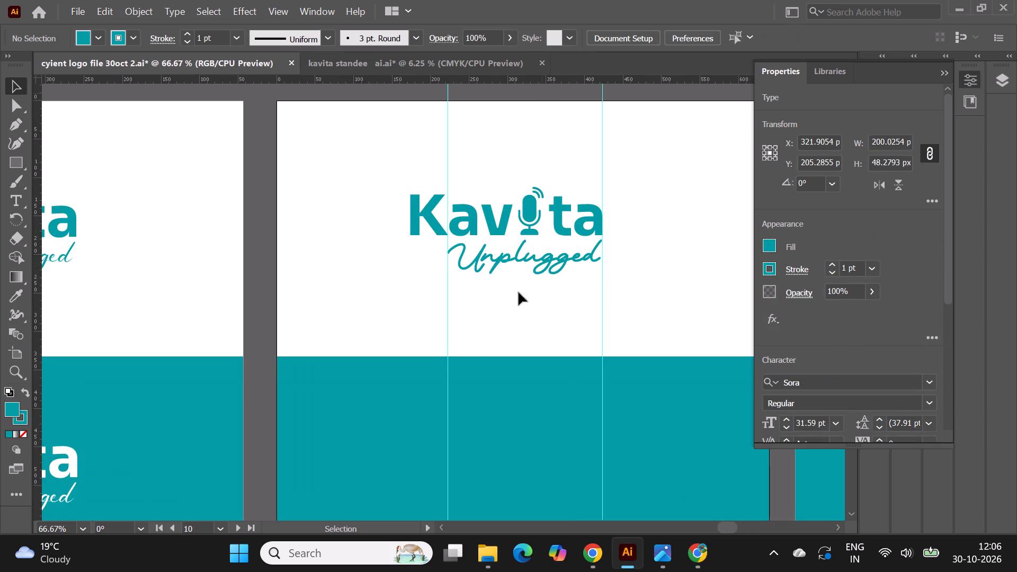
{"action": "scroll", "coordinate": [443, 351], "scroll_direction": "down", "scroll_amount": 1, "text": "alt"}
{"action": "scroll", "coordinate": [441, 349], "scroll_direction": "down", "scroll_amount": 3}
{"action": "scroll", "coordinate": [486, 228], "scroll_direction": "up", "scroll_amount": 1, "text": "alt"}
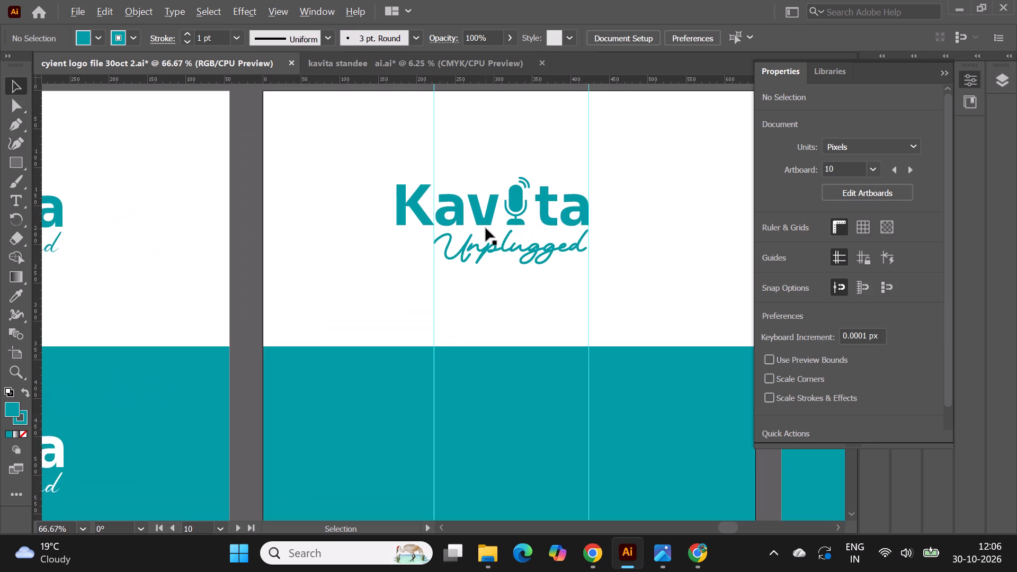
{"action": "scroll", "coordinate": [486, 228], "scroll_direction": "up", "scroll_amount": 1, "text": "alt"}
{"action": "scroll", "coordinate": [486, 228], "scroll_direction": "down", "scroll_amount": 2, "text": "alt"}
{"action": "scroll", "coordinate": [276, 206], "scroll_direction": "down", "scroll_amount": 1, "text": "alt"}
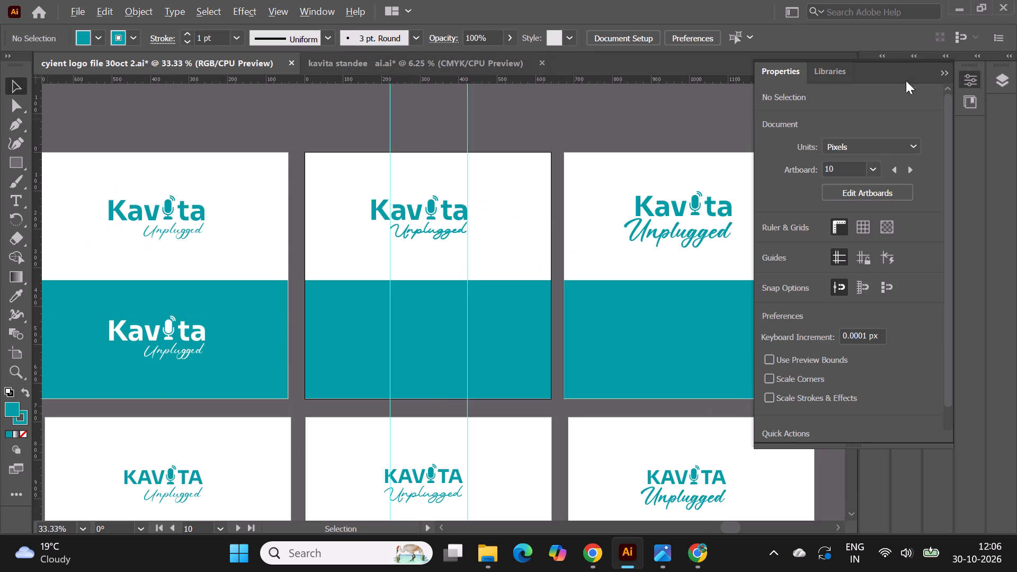
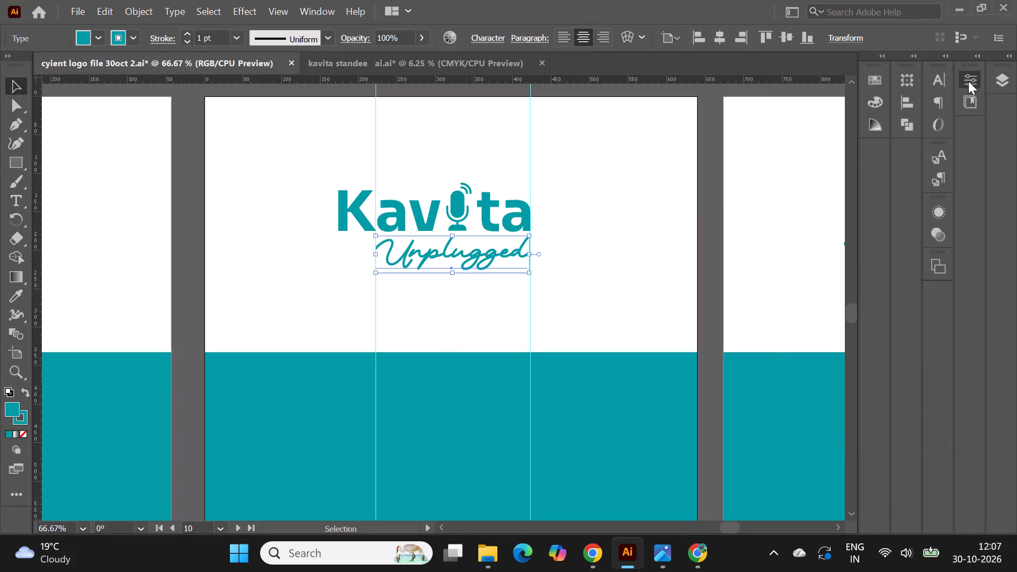
Set the stroke weight of the teal "Unplugged" script to 1.5 pt and deselect the text.
{"action": "left_click", "coordinate": [833, 260]}
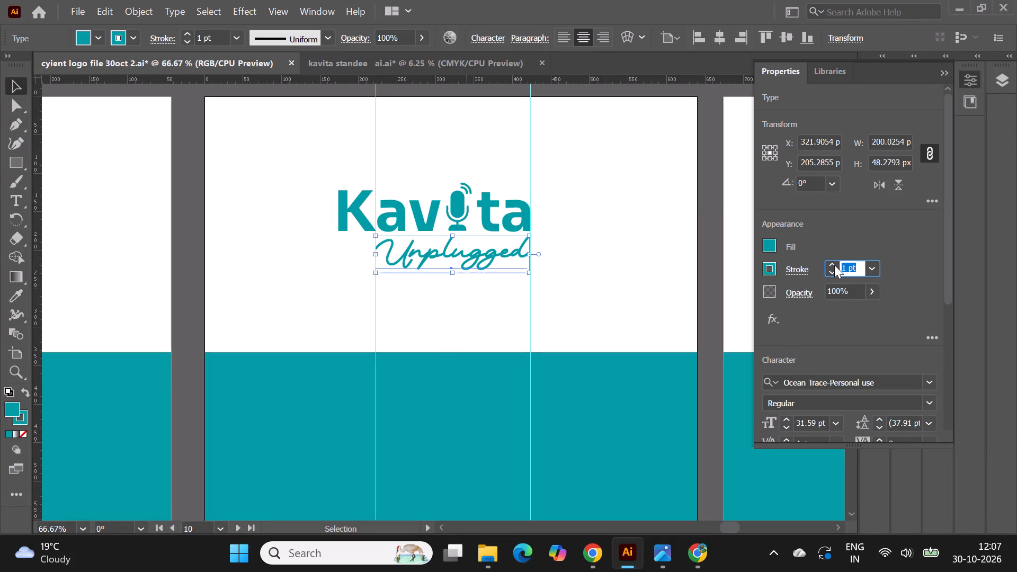
{"action": "left_click", "coordinate": [834, 262]}
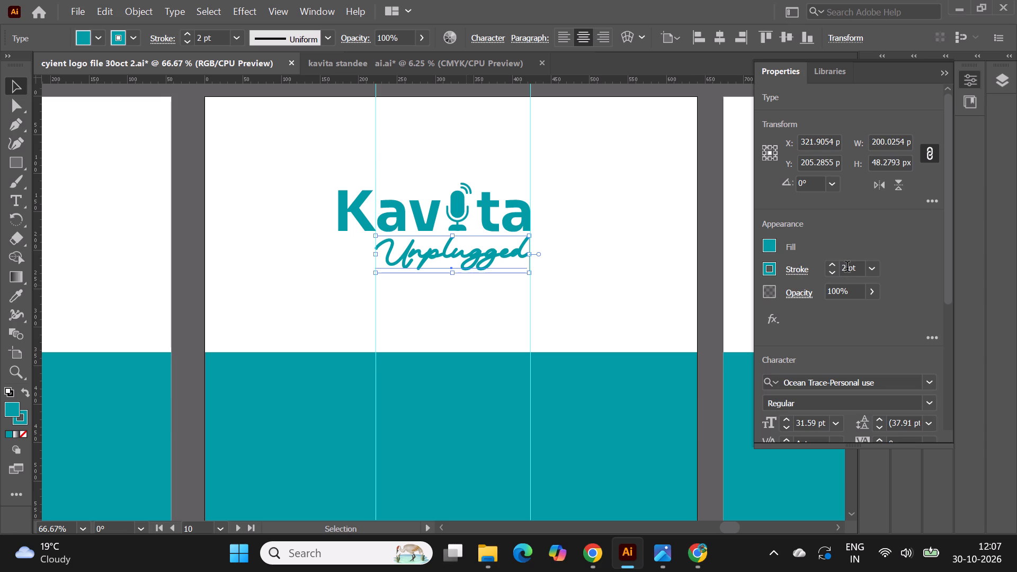
{"action": "left_click", "coordinate": [847, 268]}
{"action": "key", "text": "BackSpace"}
{"action": "key", "text": "BackSpace"}
{"action": "type", "text": "1.5"}
{"action": "key", "text": "Return"}
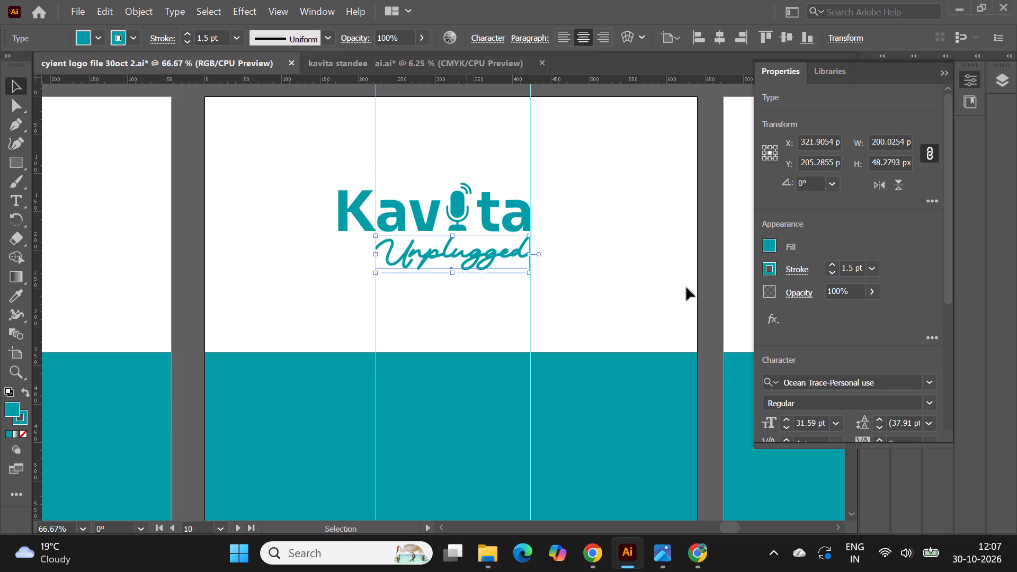
{"action": "left_click", "coordinate": [21, 86]}
{"action": "left_click", "coordinate": [186, 206]}
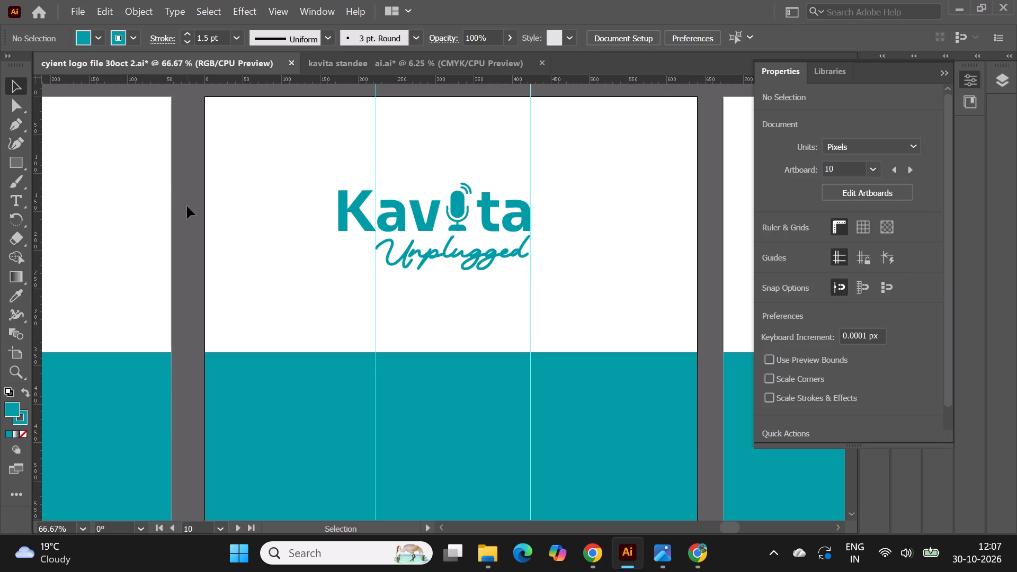
Examine the thickened "Unplugged" up close and compare it with the script on the neighbouring logo variants.
{"action": "scroll", "coordinate": [456, 241], "scroll_direction": "up", "scroll_amount": 1, "text": "alt"}
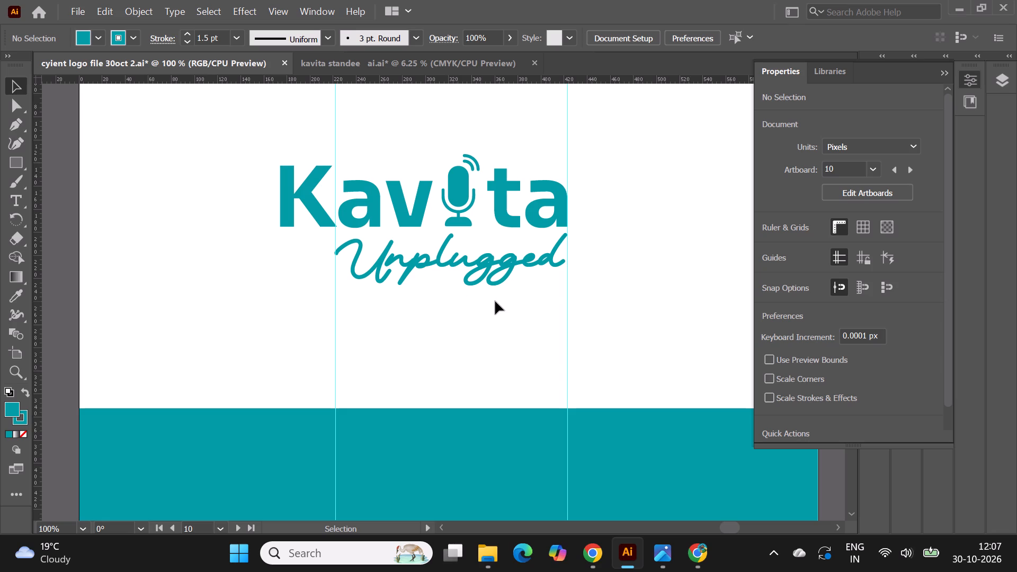
{"action": "left_click", "coordinate": [512, 265]}
{"action": "scroll", "coordinate": [512, 266], "scroll_direction": "down", "scroll_amount": 1, "text": "alt"}
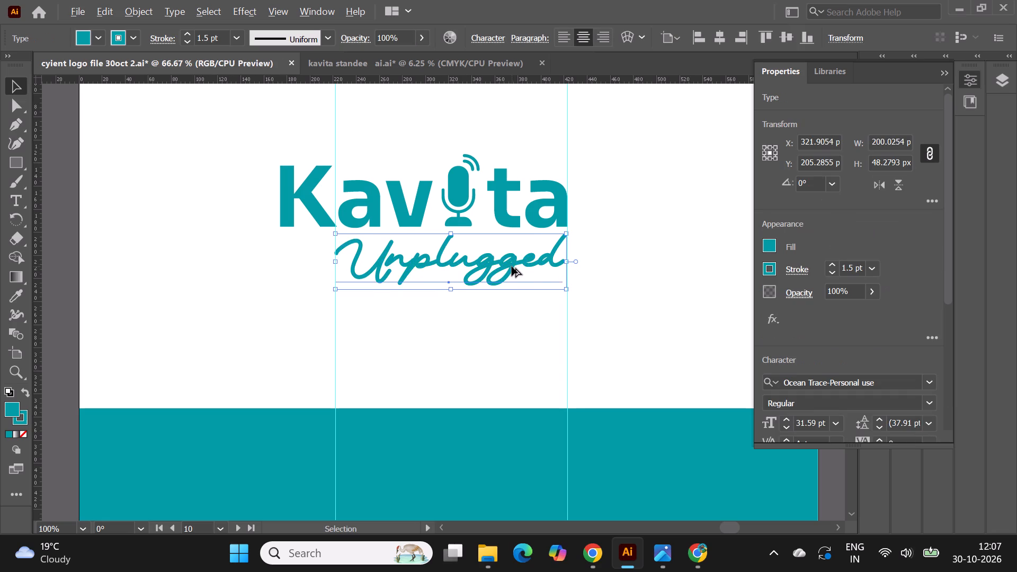
{"action": "left_click", "coordinate": [209, 242]}
{"action": "scroll", "coordinate": [483, 198], "scroll_direction": "down", "scroll_amount": 1, "text": "alt"}
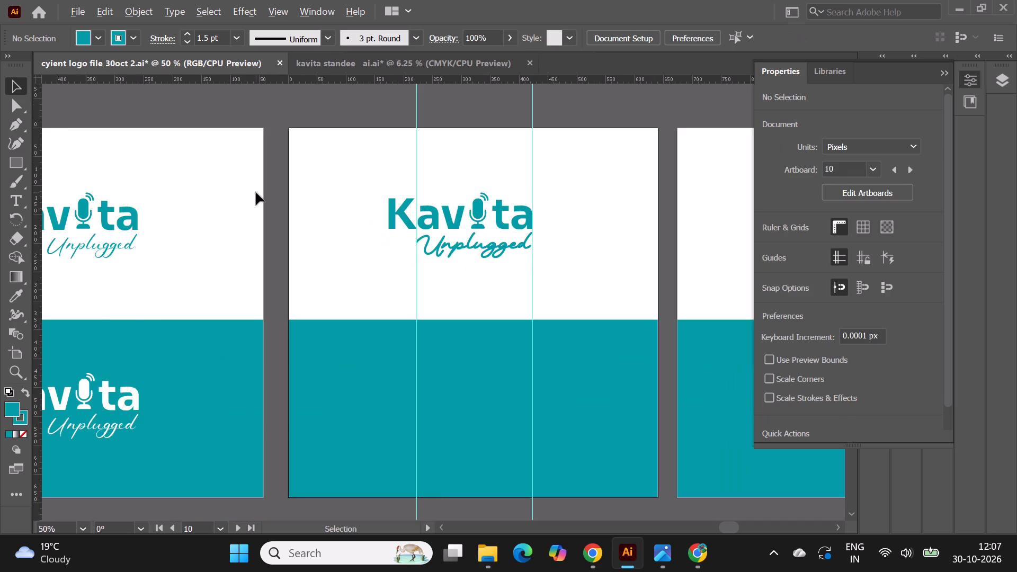
{"action": "scroll", "coordinate": [256, 192], "scroll_direction": "down", "scroll_amount": 1, "text": "alt"}
{"action": "scroll", "coordinate": [492, 181], "scroll_direction": "down", "scroll_amount": 4}
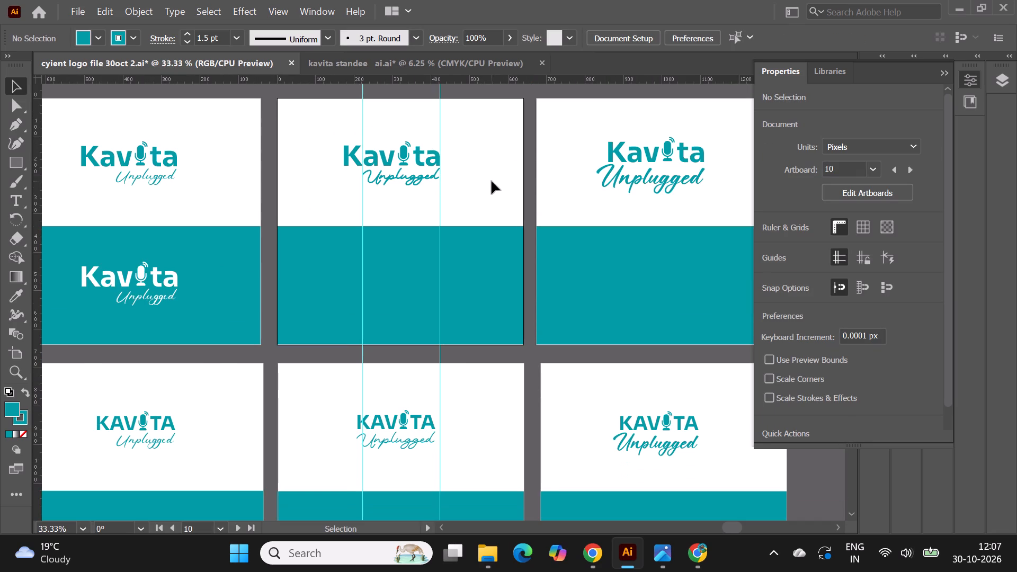
{"action": "scroll", "coordinate": [416, 280], "scroll_direction": "down", "scroll_amount": 9}
Delete the two vertical guides running through the Kavita Unplugged logo on artboard 10.
{"action": "scroll", "coordinate": [489, 345], "scroll_direction": "up", "scroll_amount": 8}
{"action": "scroll", "coordinate": [374, 108], "scroll_direction": "up", "scroll_amount": 1, "text": "alt"}
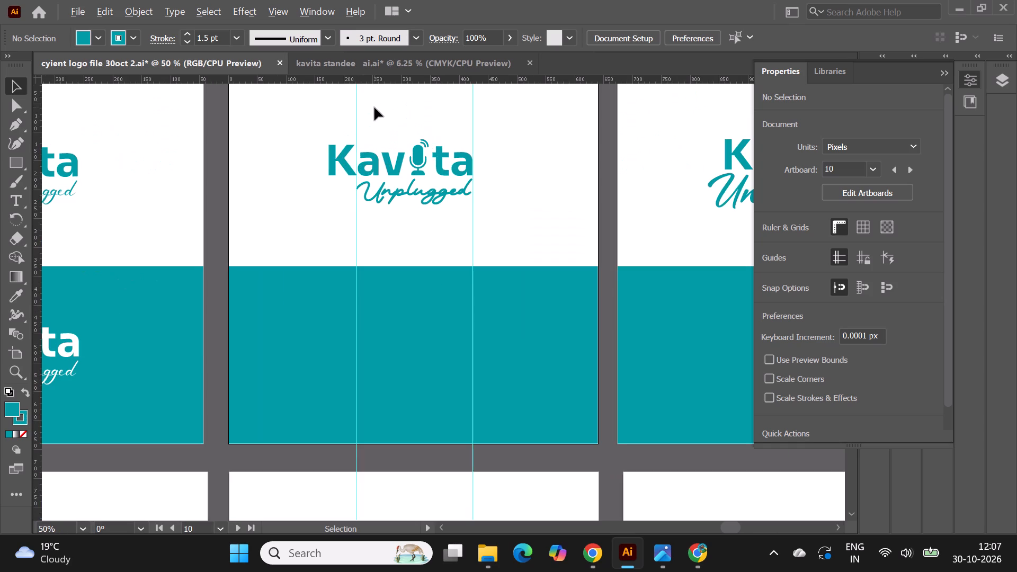
{"action": "scroll", "coordinate": [374, 108], "scroll_direction": "up", "scroll_amount": 2}
{"action": "scroll", "coordinate": [397, 197], "scroll_direction": "up", "scroll_amount": 1, "text": "alt"}
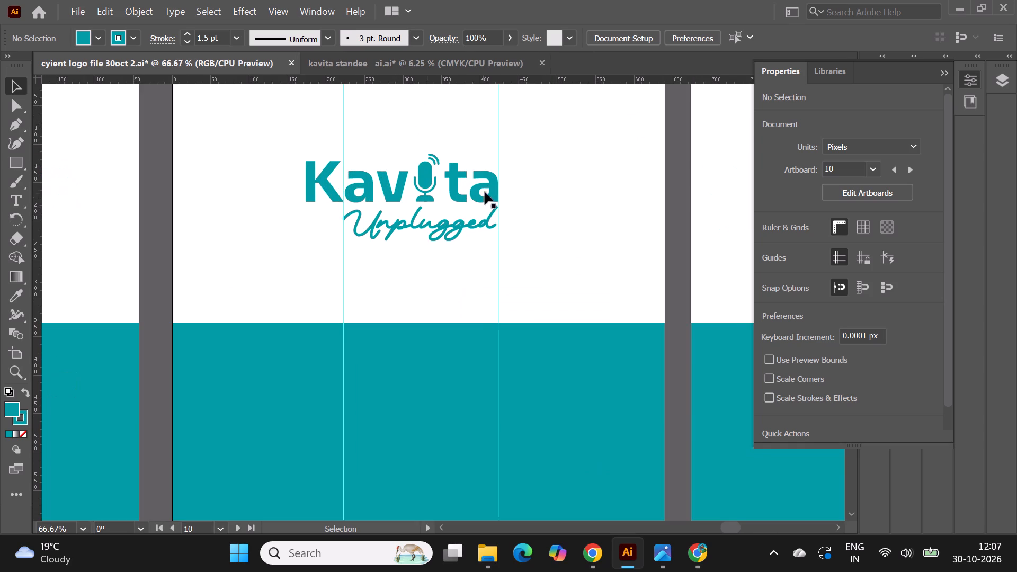
{"action": "left_click", "coordinate": [498, 150]}
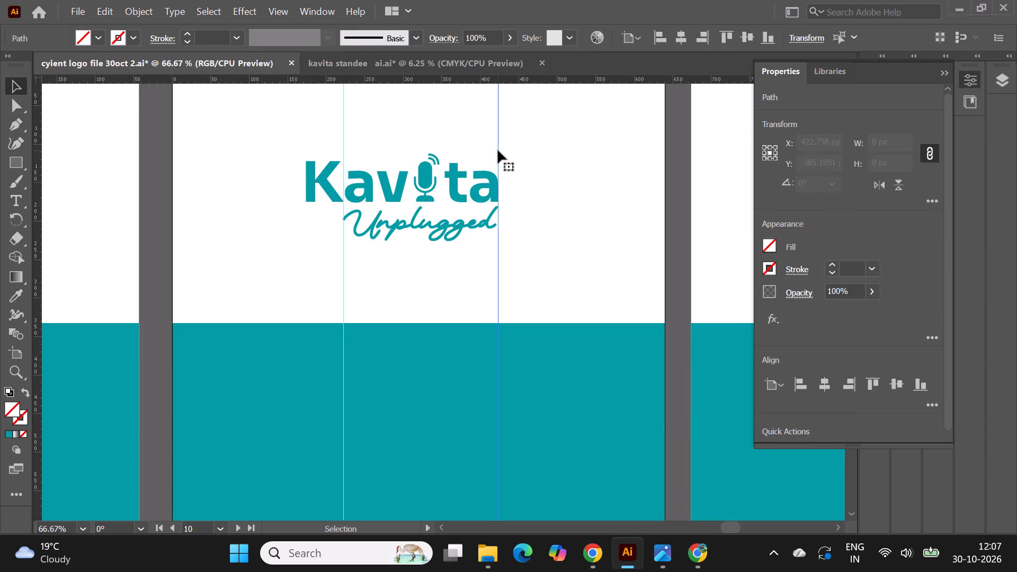
{"action": "key", "text": "Delete"}
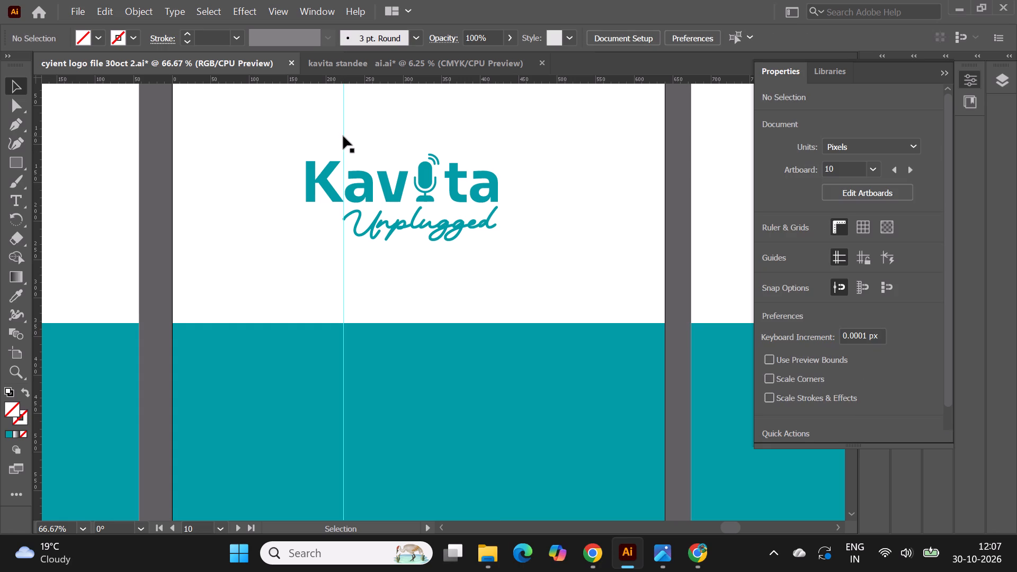
{"action": "left_click", "coordinate": [343, 136]}
{"action": "key", "text": "Delete"}
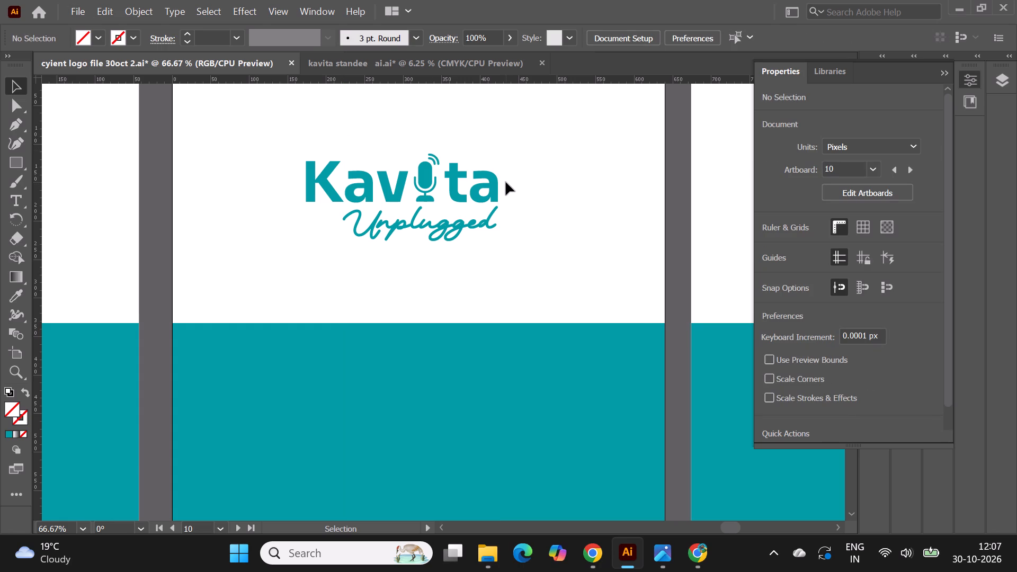
Group "Kavita", the microphone and "Unplugged" on the white half of artboard 10, and deselect the group.
{"action": "scroll", "coordinate": [506, 182], "scroll_direction": "down", "scroll_amount": 1, "text": "alt"}
{"action": "scroll", "coordinate": [505, 233], "scroll_direction": "up", "scroll_amount": 2}
{"action": "left_click", "coordinate": [468, 106]}
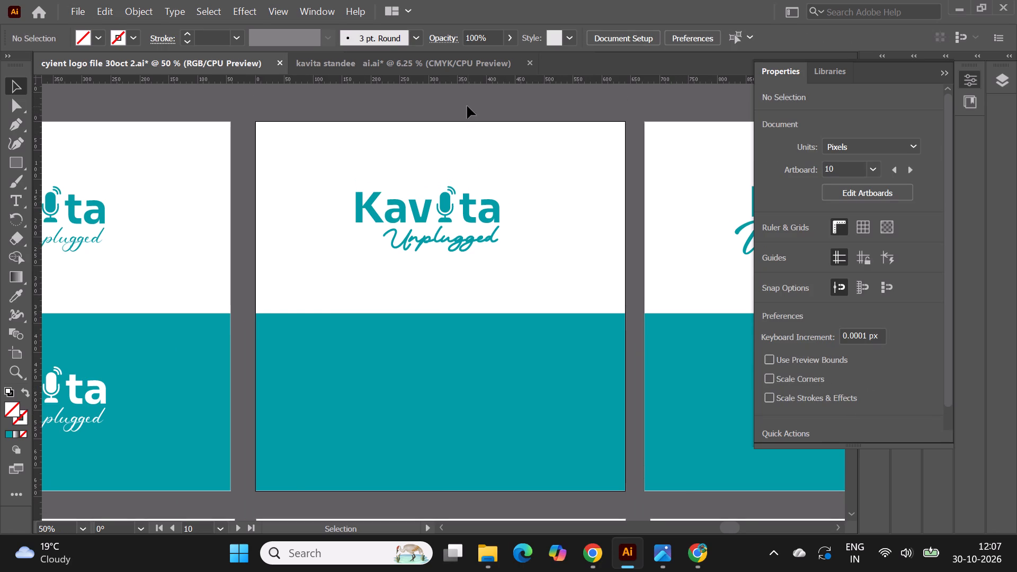
{"action": "left_click_drag", "start_coordinate": [342, 178], "coordinate": [539, 259]}
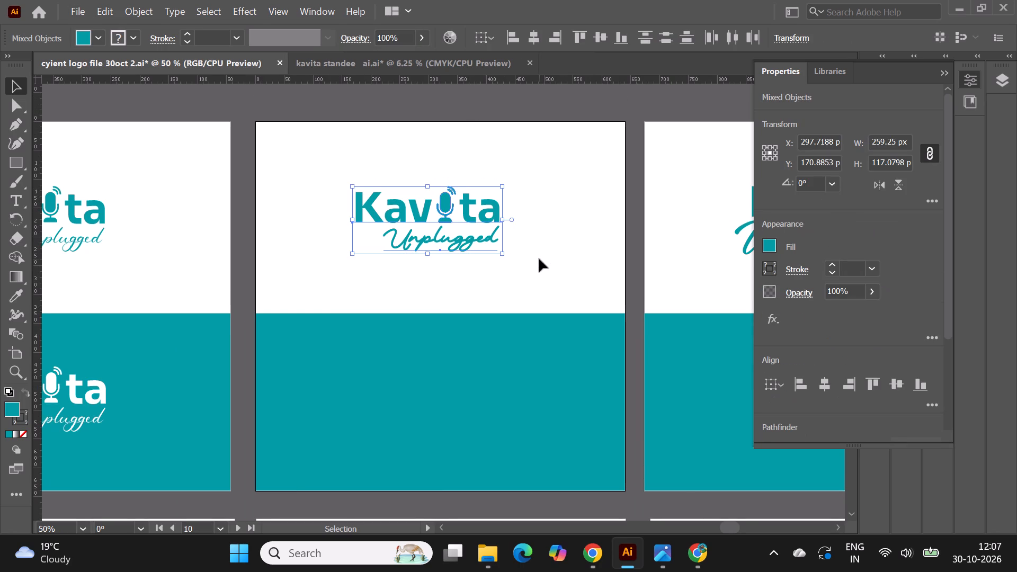
{"action": "key", "text": "ctrl+g"}
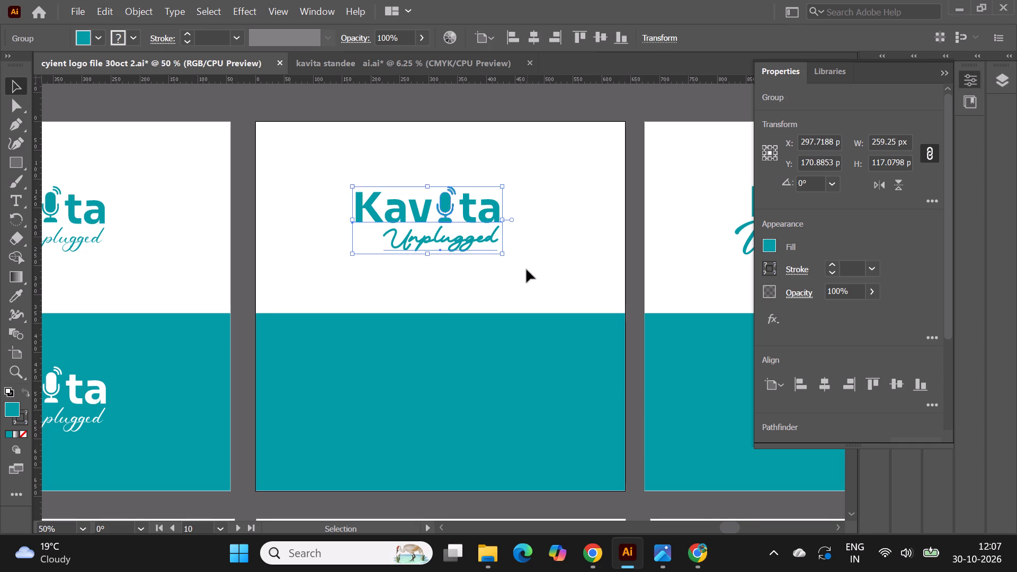
{"action": "left_click", "coordinate": [494, 103]}
Duplicate the grouped teal logo straight down onto the teal half of artboard 10.
{"action": "scroll", "coordinate": [430, 145], "scroll_direction": "down", "scroll_amount": 1, "text": "alt"}
{"action": "scroll", "coordinate": [436, 177], "scroll_direction": "down", "scroll_amount": 2}
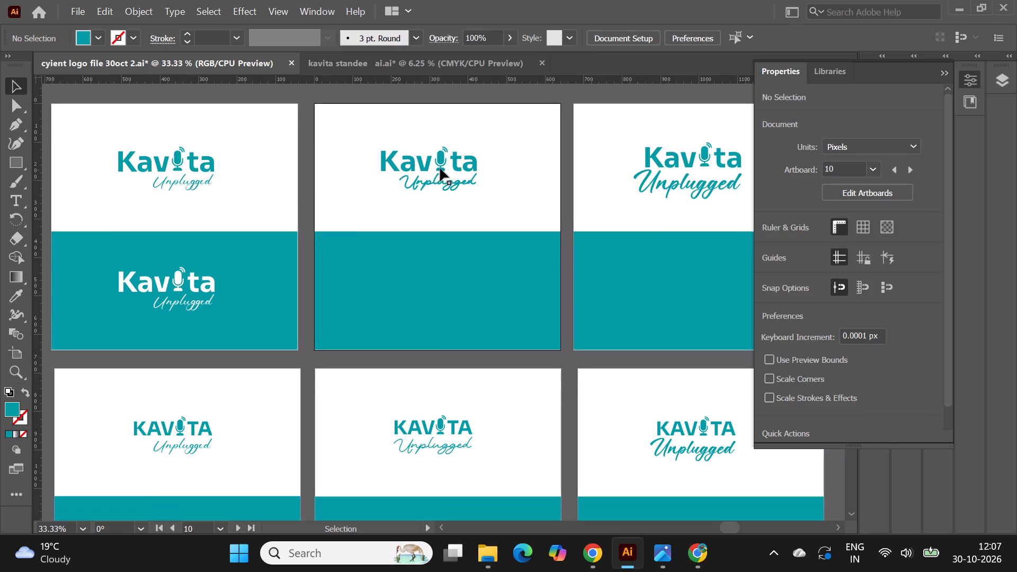
{"action": "left_click", "coordinate": [441, 161]}
{"action": "left_click_drag", "start_coordinate": [442, 162], "coordinate": [443, 277], "text": "alt"}
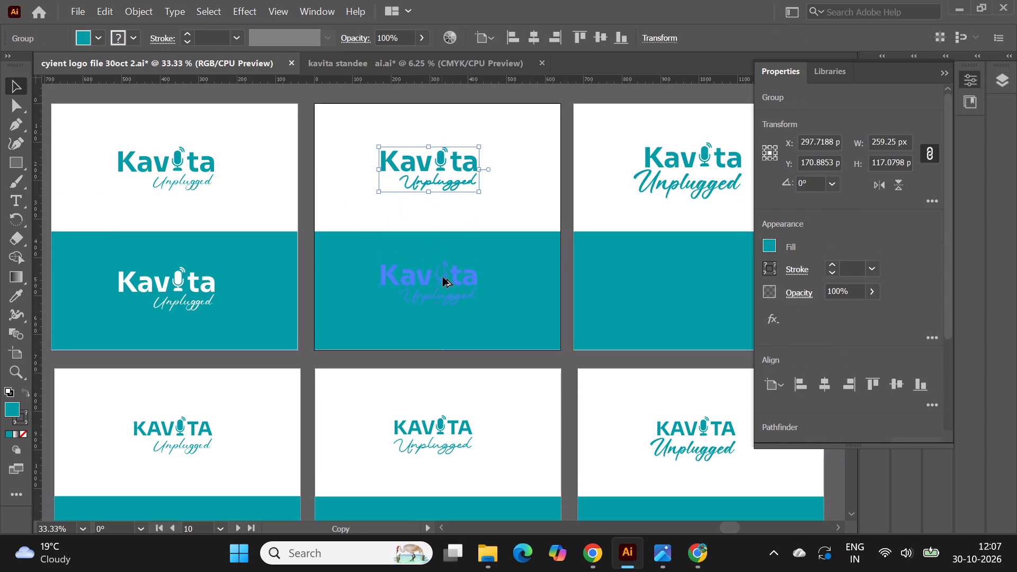
{"action": "left_click_drag", "start_coordinate": [443, 277], "coordinate": [445, 281], "text": "alt"}
Move the duplicated logo group above the teal background rectangle in the layer stacking order.
{"action": "left_click", "coordinate": [1003, 81]}
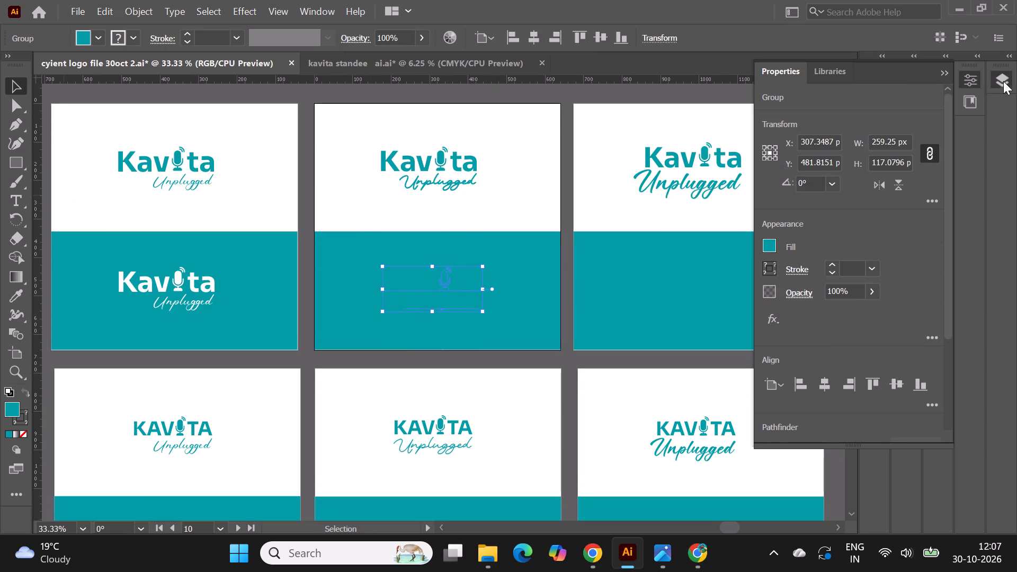
{"action": "scroll", "coordinate": [905, 352], "scroll_direction": "down", "scroll_amount": 1}
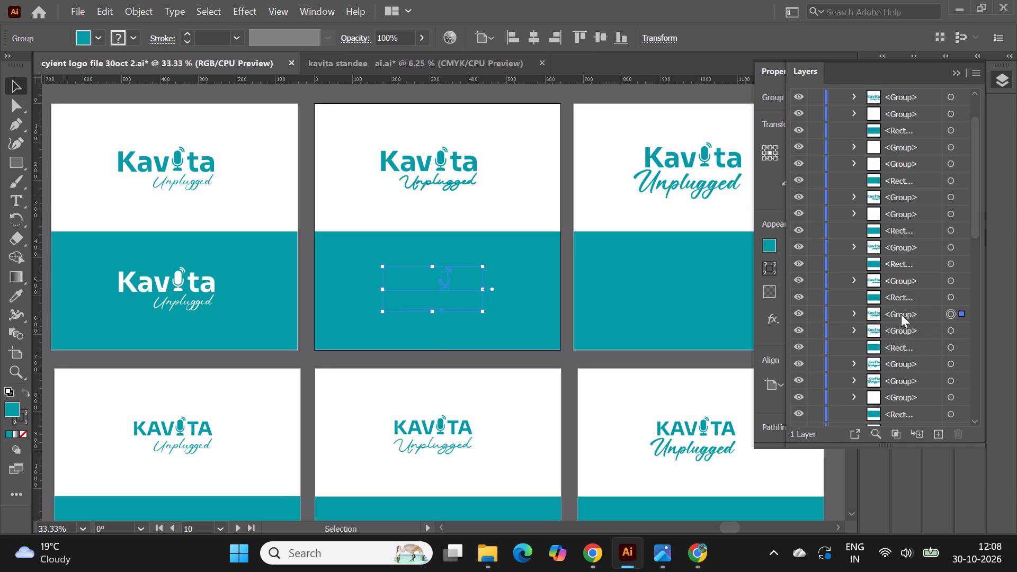
{"action": "left_click", "coordinate": [901, 314]}
{"action": "left_click_drag", "start_coordinate": [915, 315], "coordinate": [913, 291]}
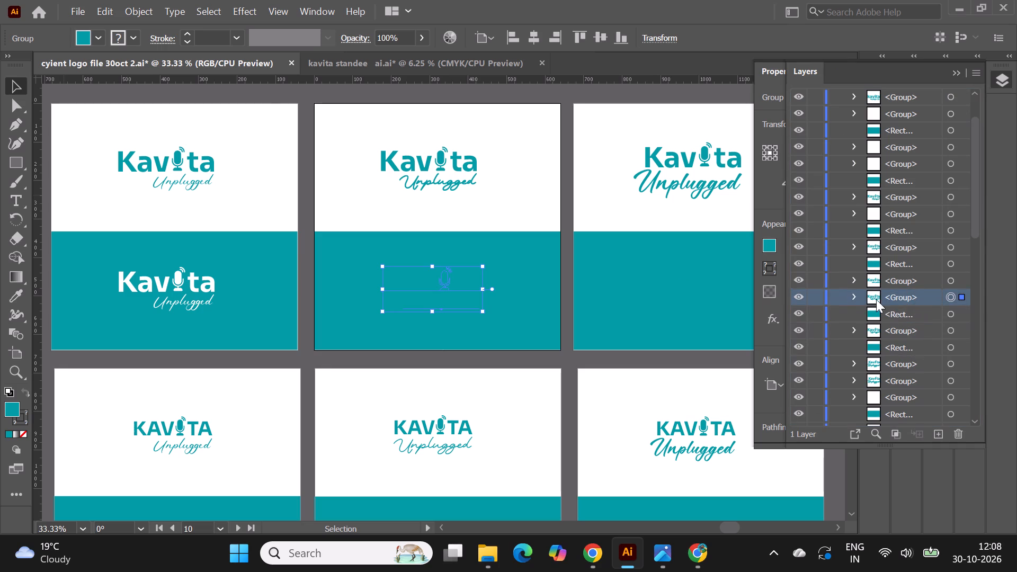
Apply a white fill to the duplicated logo group on the teal half and deselect it.
{"action": "left_click", "coordinate": [84, 33]}
{"action": "left_click", "coordinate": [32, 65]}
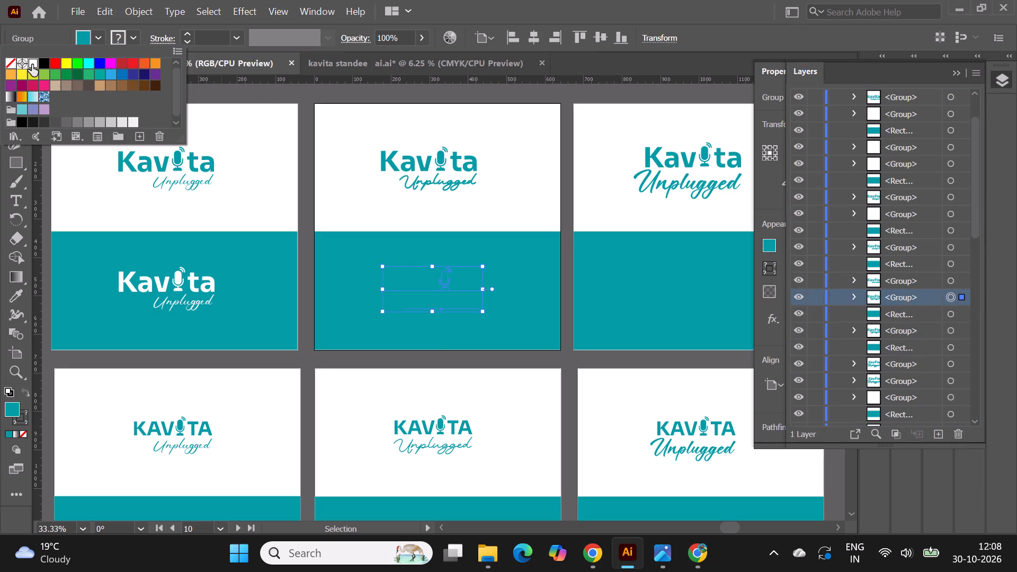
{"action": "scroll", "coordinate": [484, 281], "scroll_direction": "up", "scroll_amount": 2}
{"action": "left_click", "coordinate": [510, 89]}
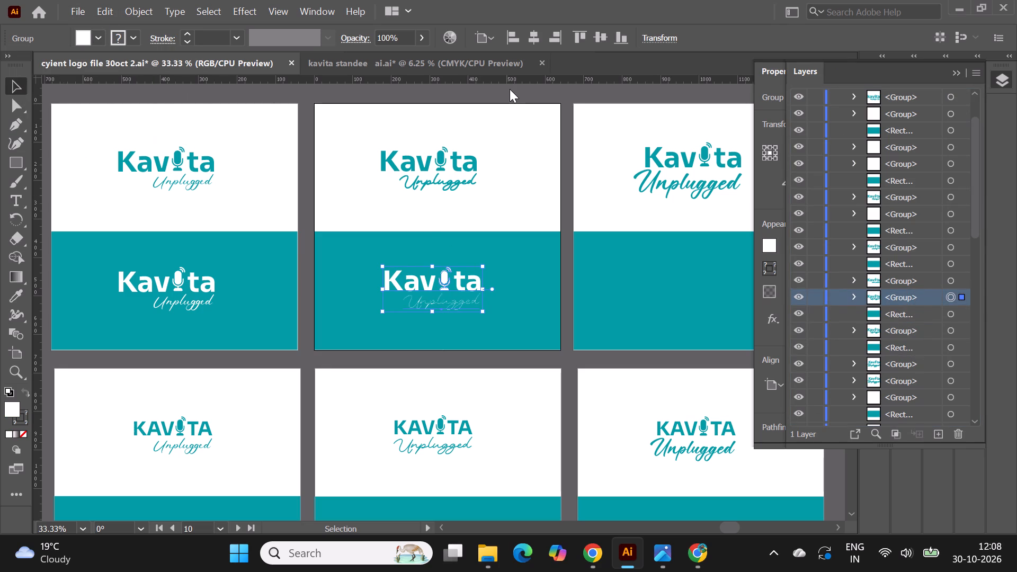
{"action": "left_click", "coordinate": [510, 89]}
{"action": "left_click", "coordinate": [566, 312]}
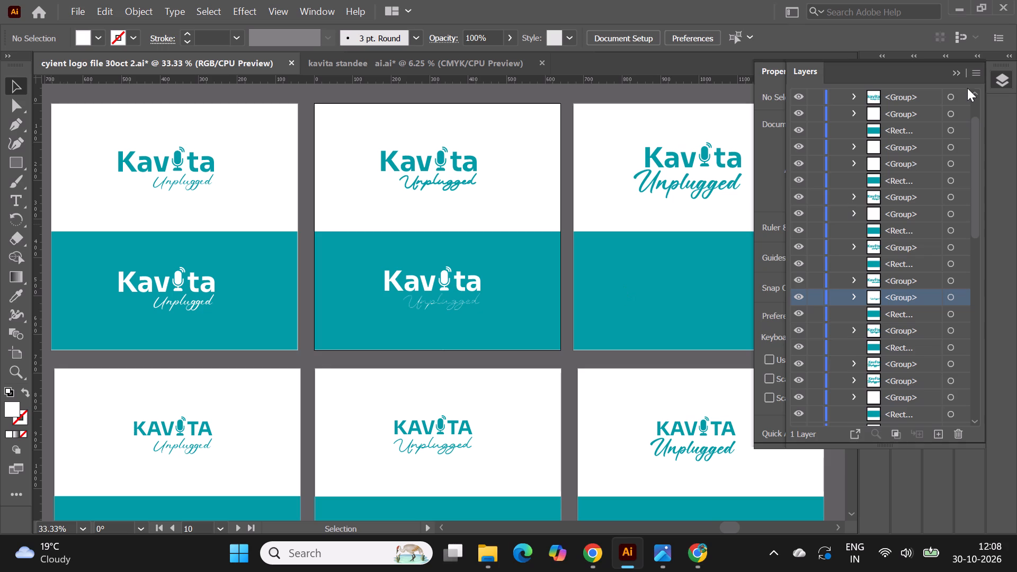
{"action": "left_click", "coordinate": [956, 74]}
Ungroup the white logo copy on the teal half of artboard 10 and deselect its parts.
{"action": "left_click", "coordinate": [454, 300]}
{"action": "left_click", "coordinate": [458, 303]}
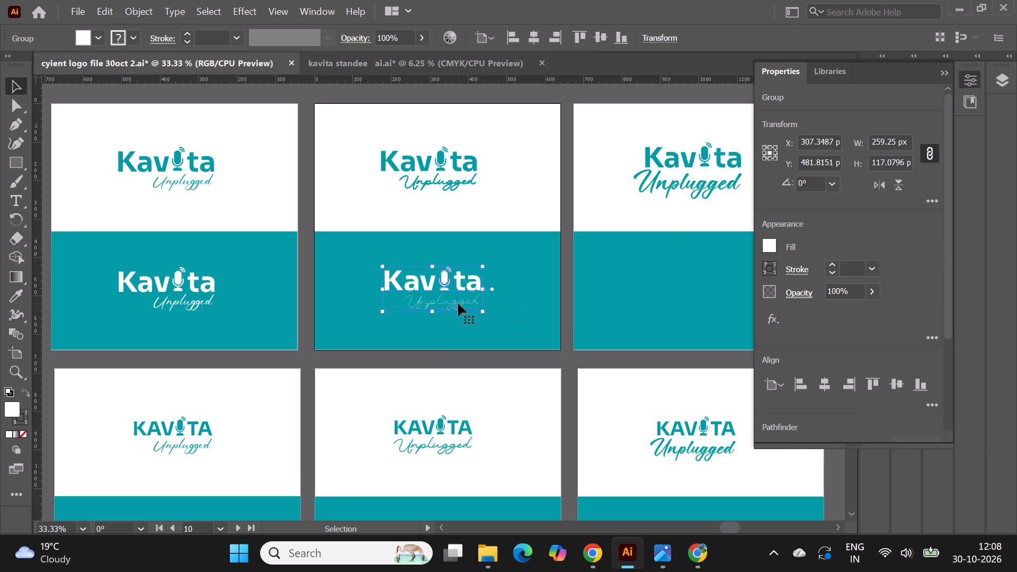
{"action": "right_click", "coordinate": [449, 284]}
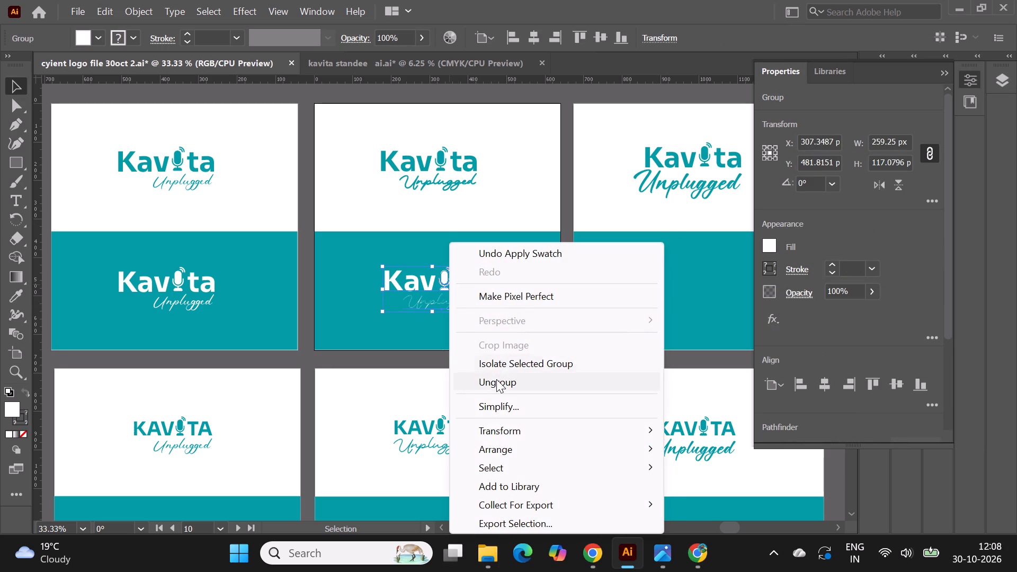
{"action": "left_click", "coordinate": [496, 379]}
{"action": "left_click", "coordinate": [570, 316]}
Change the stroke colour of "Unplugged" on the teal half to white and deselect the text.
{"action": "left_click", "coordinate": [456, 303]}
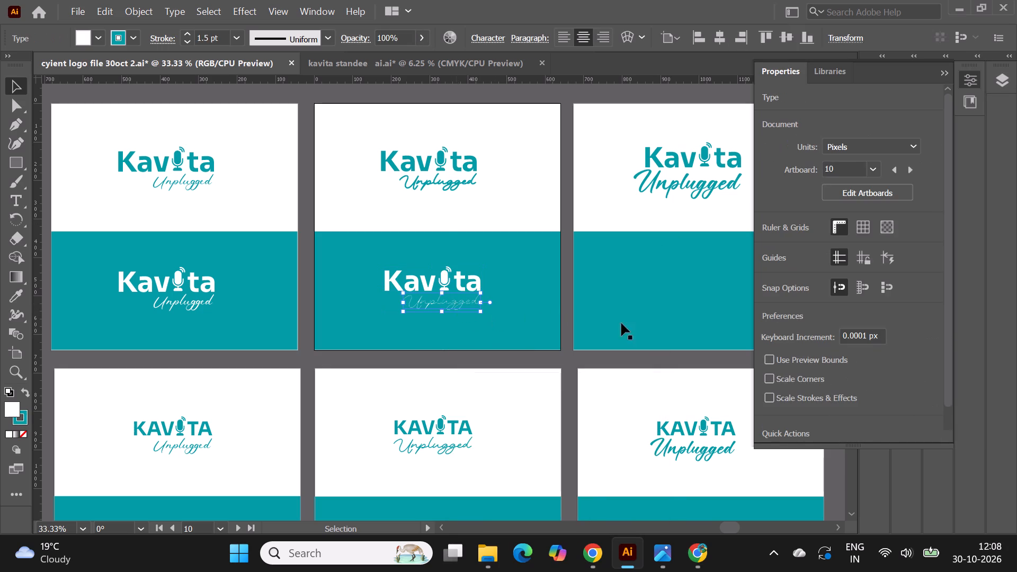
{"action": "left_click", "coordinate": [773, 273]}
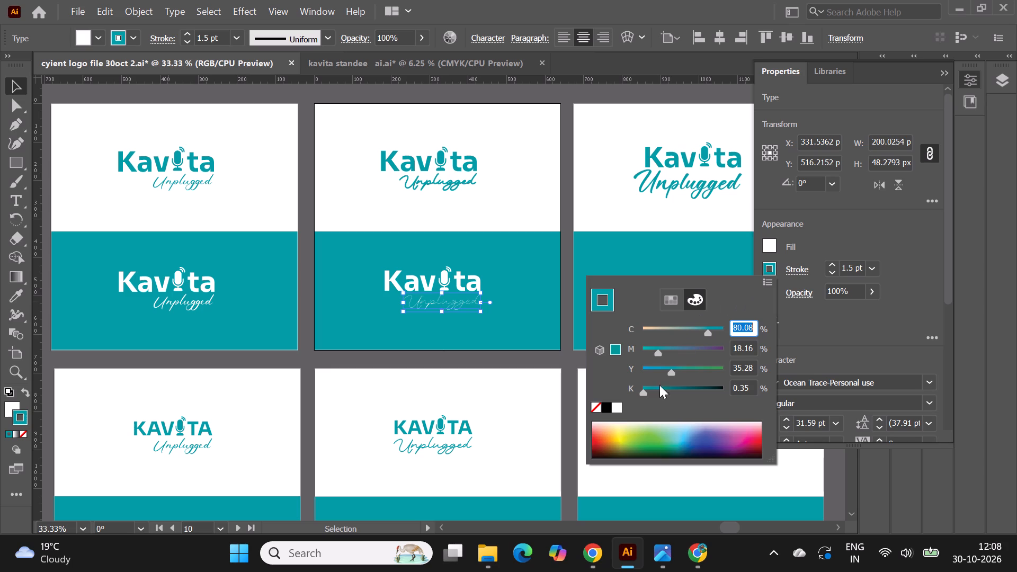
{"action": "left_click", "coordinate": [617, 408]}
{"action": "left_click", "coordinate": [635, 92]}
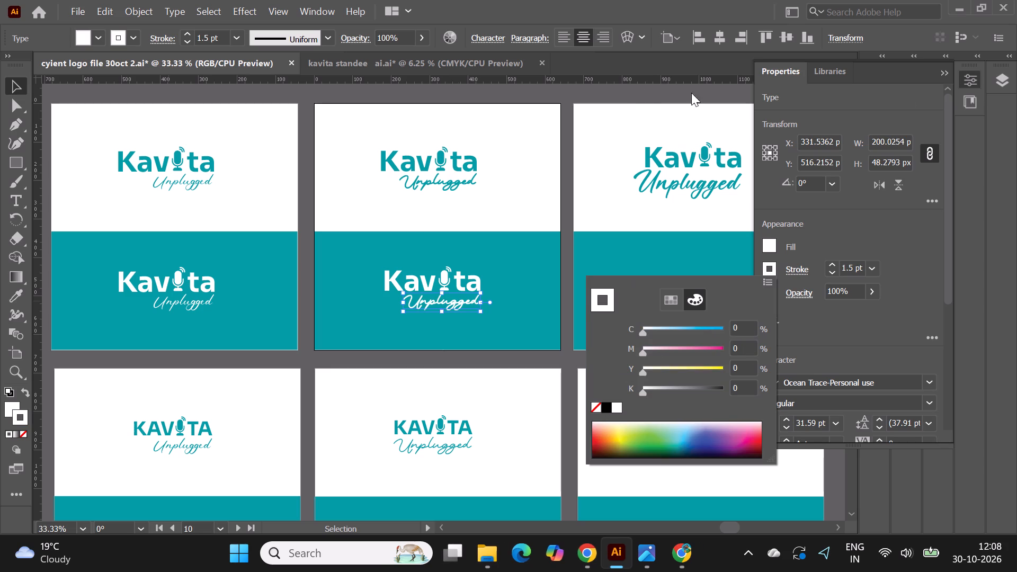
{"action": "left_click", "coordinate": [941, 77]}
{"action": "left_click", "coordinate": [481, 359]}
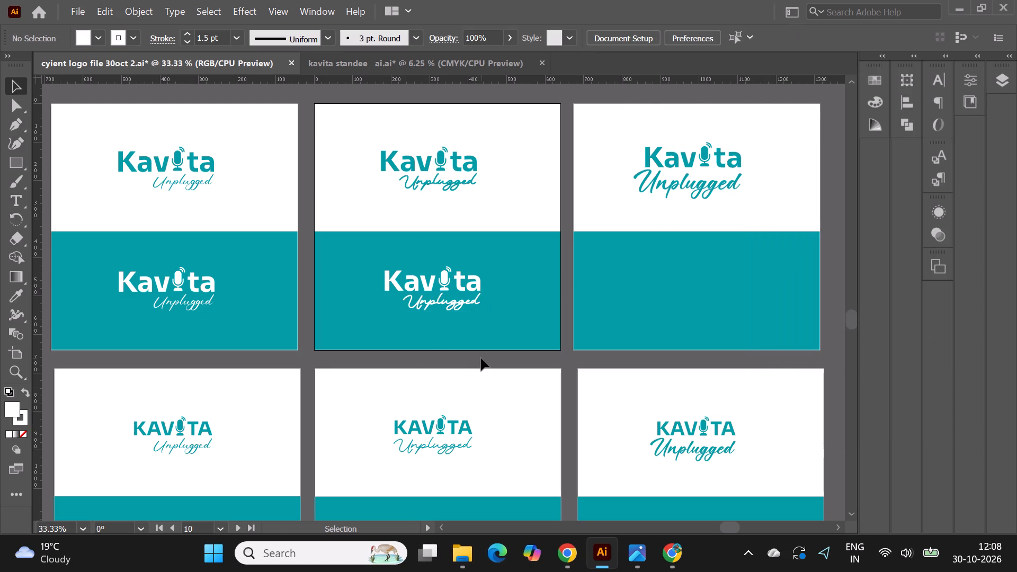
Group the white "Kavita" text, microphone and "Unplugged" script on the teal half of artboard 10.
{"action": "scroll", "coordinate": [415, 288], "scroll_direction": "up", "scroll_amount": 2, "text": "alt"}
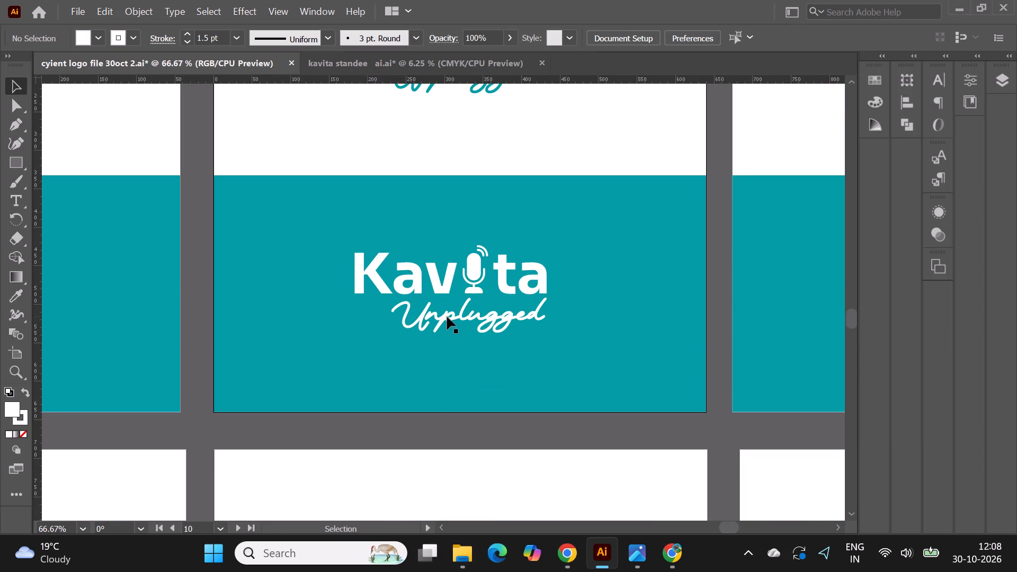
{"action": "scroll", "coordinate": [448, 318], "scroll_direction": "up", "scroll_amount": 1, "text": "alt"}
{"action": "left_click", "coordinate": [338, 253]}
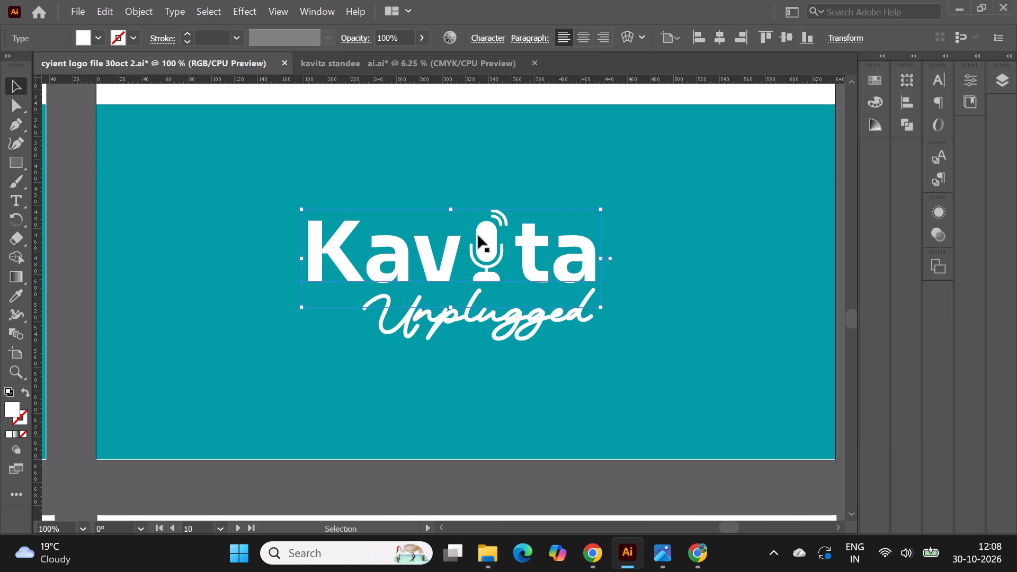
{"action": "left_click", "coordinate": [494, 235], "text": "shift"}
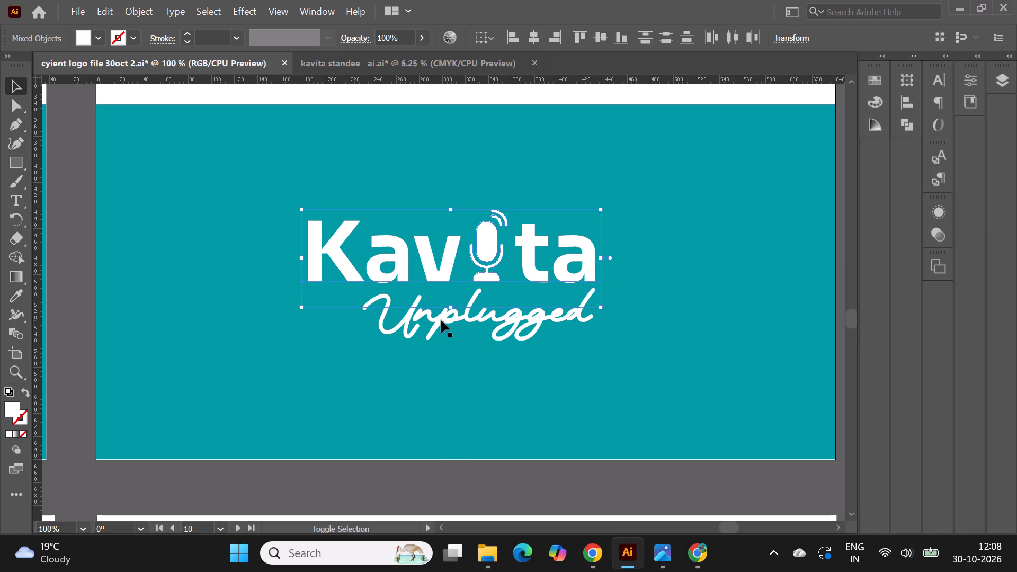
{"action": "left_click", "coordinate": [441, 320], "text": "shift"}
{"action": "key", "text": "ctrl+g"}
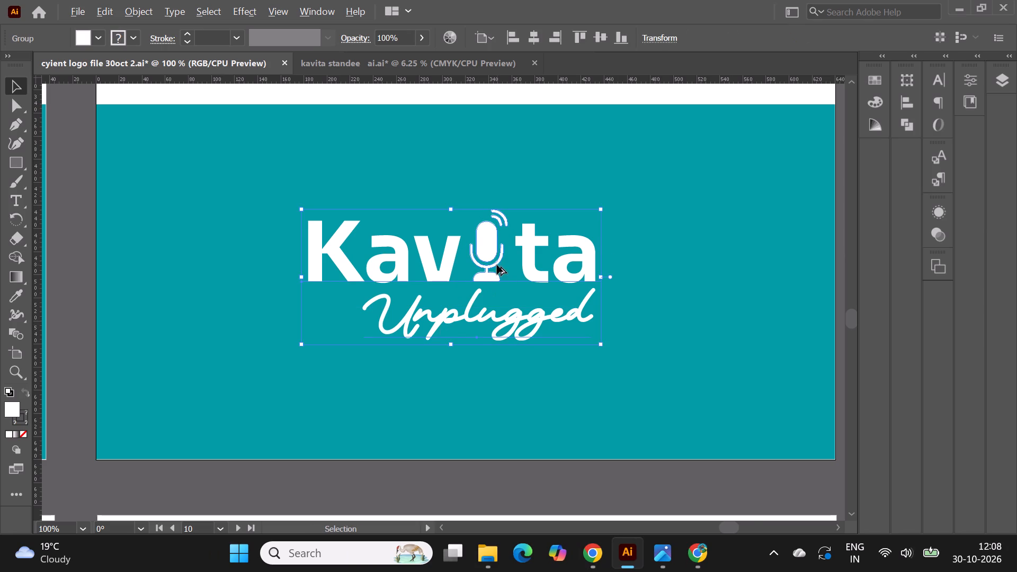
Compare the finished logo on artboard 10 with the other Kavita Unplugged variants on the neighbouring artboards.
{"action": "scroll", "coordinate": [497, 265], "scroll_direction": "down", "scroll_amount": 1, "text": "alt"}
{"action": "left_click", "coordinate": [222, 270]}
{"action": "scroll", "coordinate": [417, 272], "scroll_direction": "down", "scroll_amount": 3, "text": "alt"}
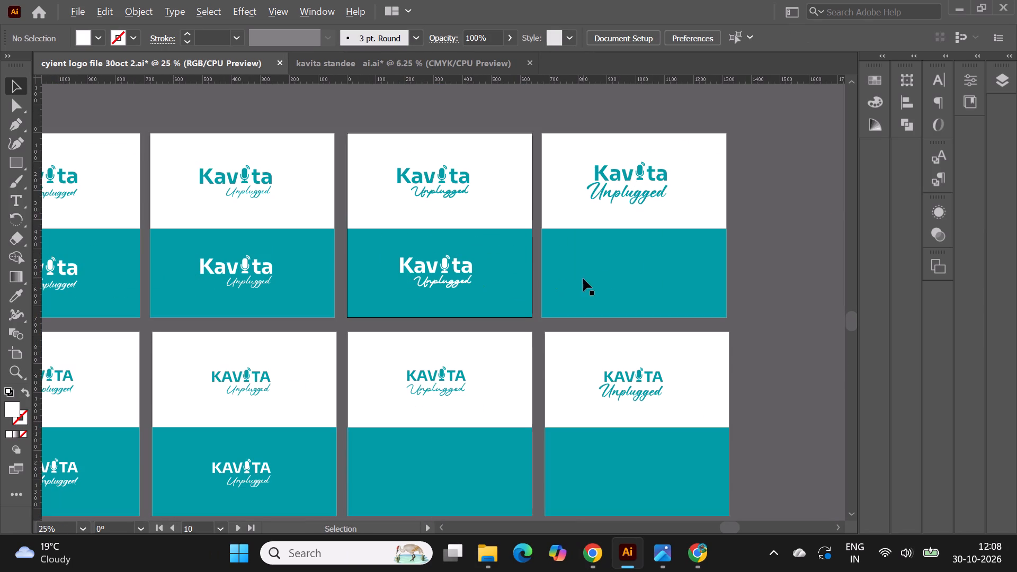
{"action": "scroll", "coordinate": [725, 191], "scroll_direction": "up", "scroll_amount": 1, "text": "alt"}
{"action": "scroll", "coordinate": [541, 110], "scroll_direction": "down", "scroll_amount": 1, "text": "alt"}
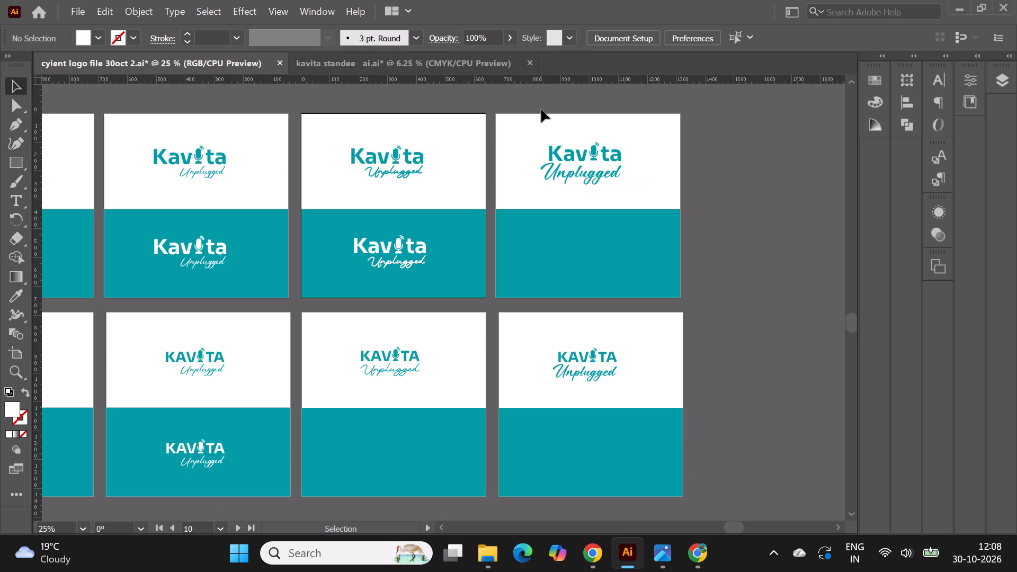
{"action": "scroll", "coordinate": [621, 141], "scroll_direction": "up", "scroll_amount": 2, "text": "alt"}
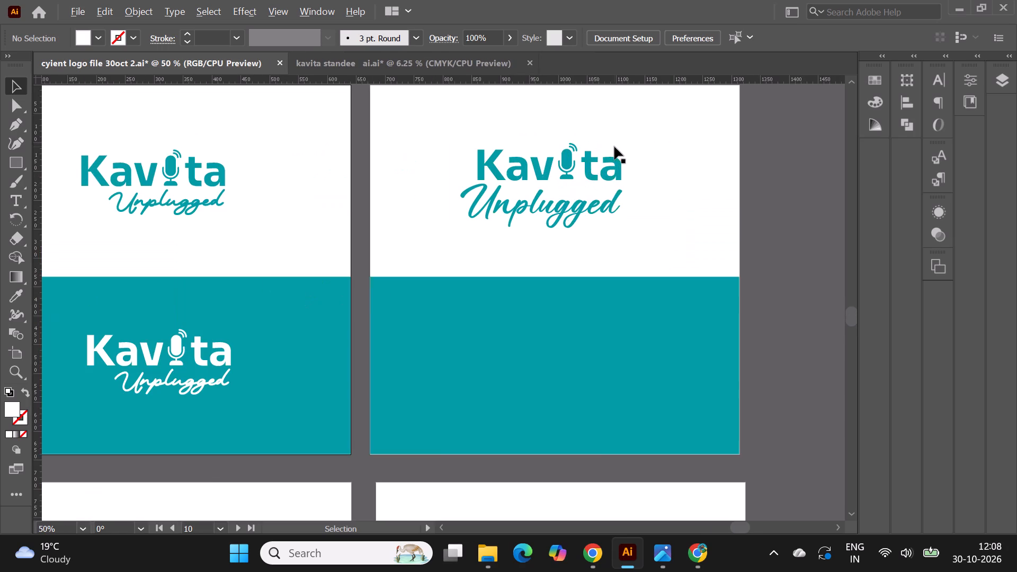
{"action": "scroll", "coordinate": [614, 147], "scroll_direction": "down", "scroll_amount": 2, "text": "alt"}
{"action": "left_click", "coordinate": [741, 269]}
{"action": "scroll", "coordinate": [741, 269], "scroll_direction": "down", "scroll_amount": 1}
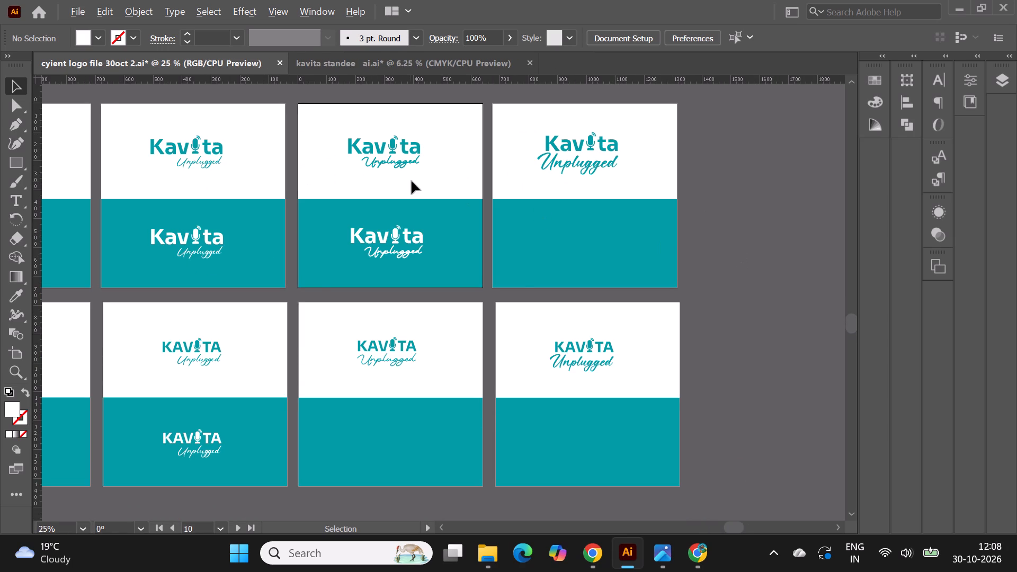
{"action": "scroll", "coordinate": [321, 142], "scroll_direction": "up", "scroll_amount": 3, "text": "alt"}
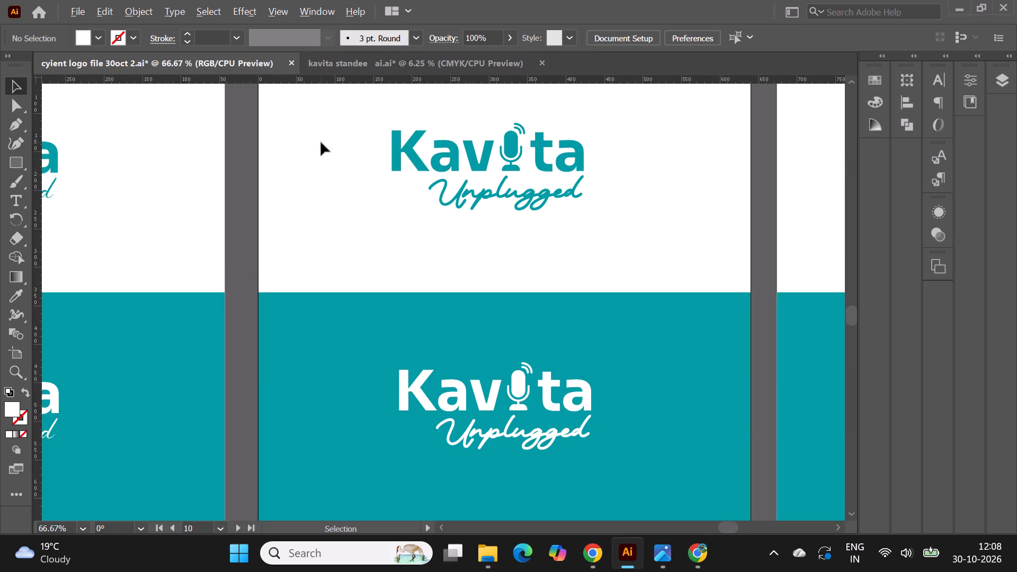
{"action": "scroll", "coordinate": [376, 144], "scroll_direction": "down", "scroll_amount": 3, "text": "alt"}
{"action": "scroll", "coordinate": [376, 144], "scroll_direction": "down", "scroll_amount": 2}
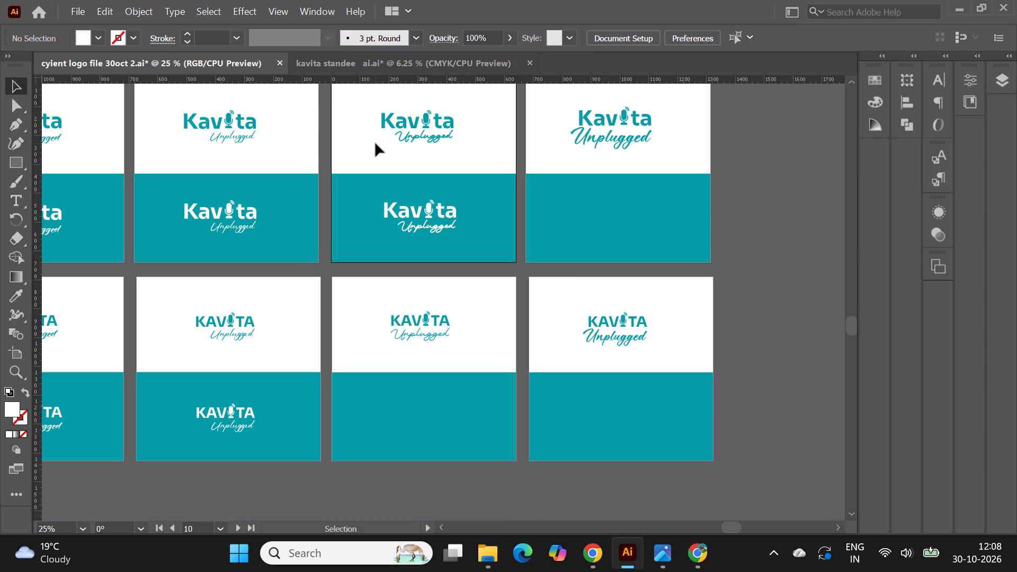
Ungroup the teal KAVITA Unplugged logo on the white half of artboard 12 and deselect its parts.
{"action": "left_click", "coordinate": [420, 321]}
{"action": "right_click", "coordinate": [420, 321]}
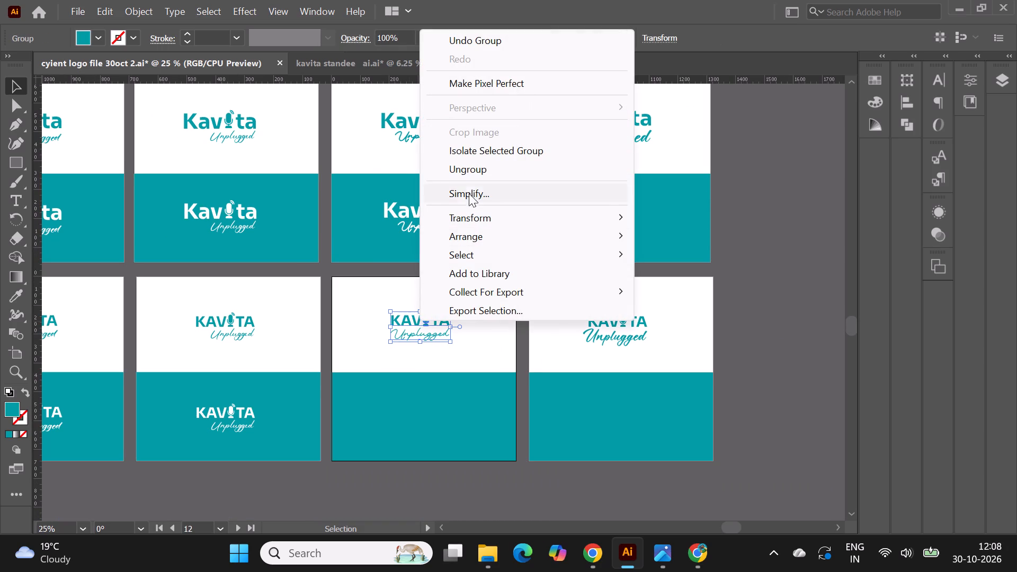
{"action": "left_click", "coordinate": [472, 169]}
{"action": "left_click", "coordinate": [745, 333]}
Place two vertical guides on artboard 12, one at the right edge of "KAVITA" and one between its K and first A.
{"action": "scroll", "coordinate": [486, 359], "scroll_direction": "up", "scroll_amount": 1, "text": "alt"}
{"action": "scroll", "coordinate": [395, 330], "scroll_direction": "up", "scroll_amount": 1, "text": "alt"}
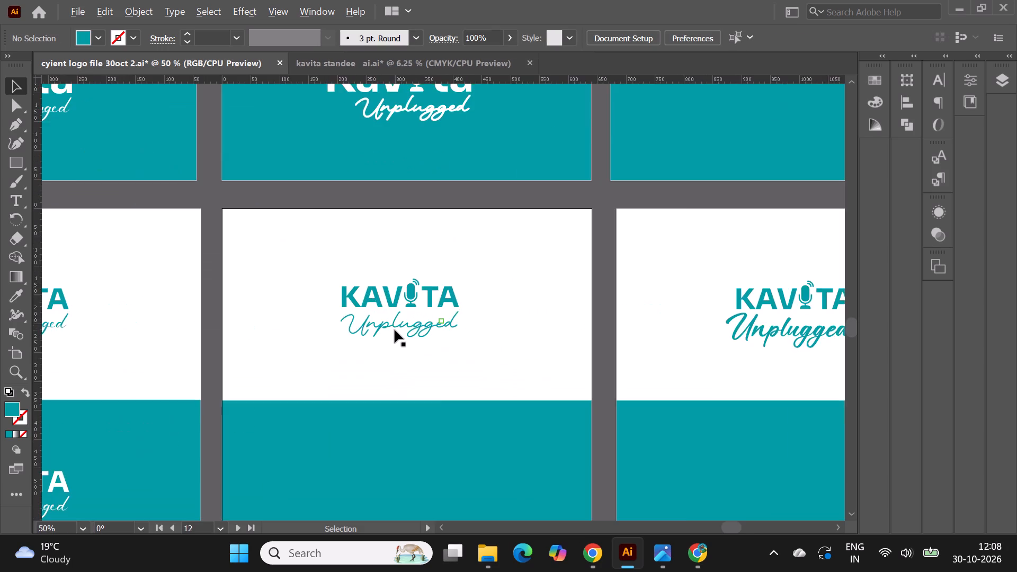
{"action": "scroll", "coordinate": [395, 330], "scroll_direction": "up", "scroll_amount": 2, "text": "alt"}
{"action": "left_click", "coordinate": [427, 249]}
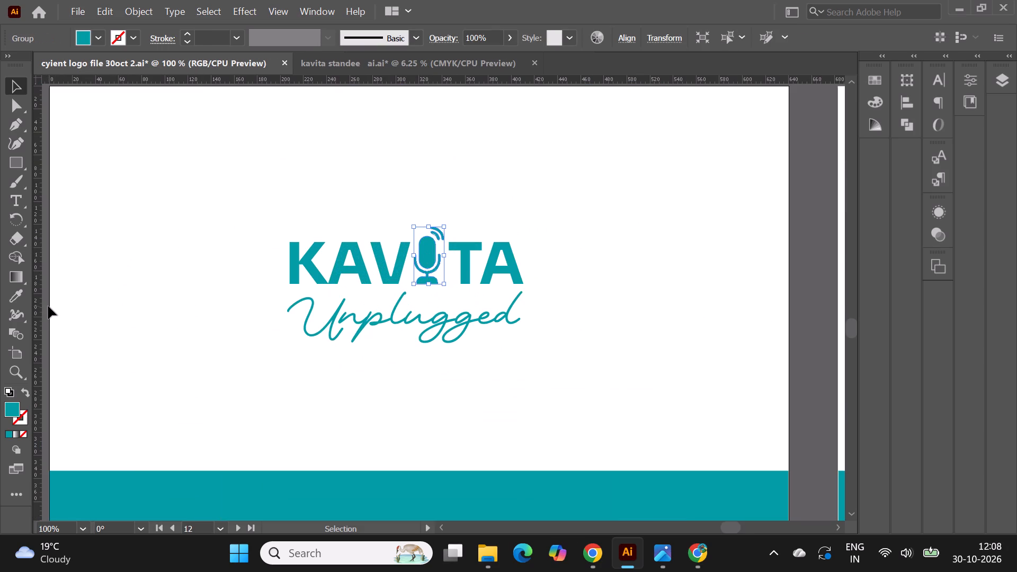
{"action": "left_click_drag", "start_coordinate": [38, 303], "coordinate": [521, 303]}
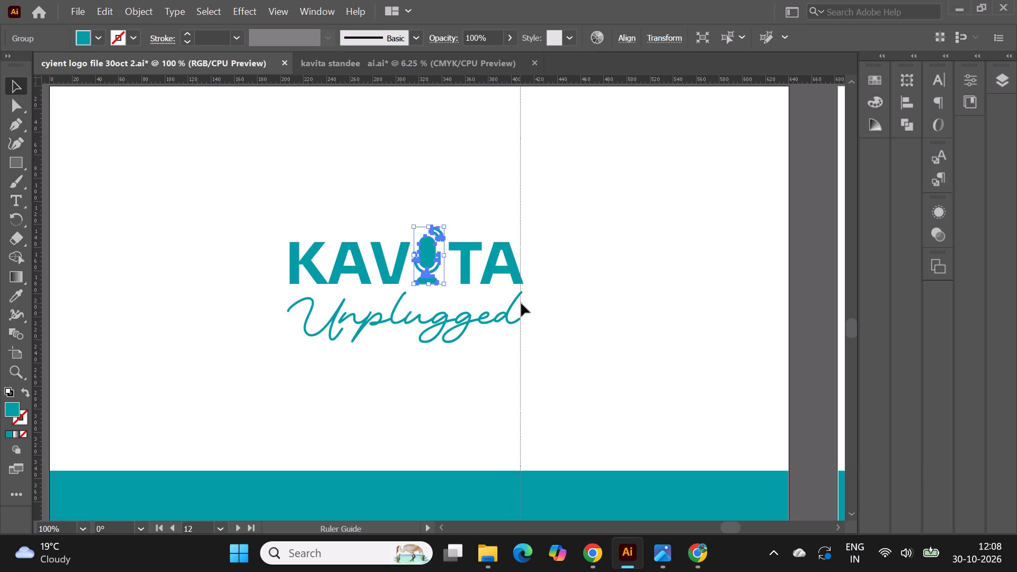
{"action": "left_click_drag", "start_coordinate": [521, 303], "coordinate": [523, 307]}
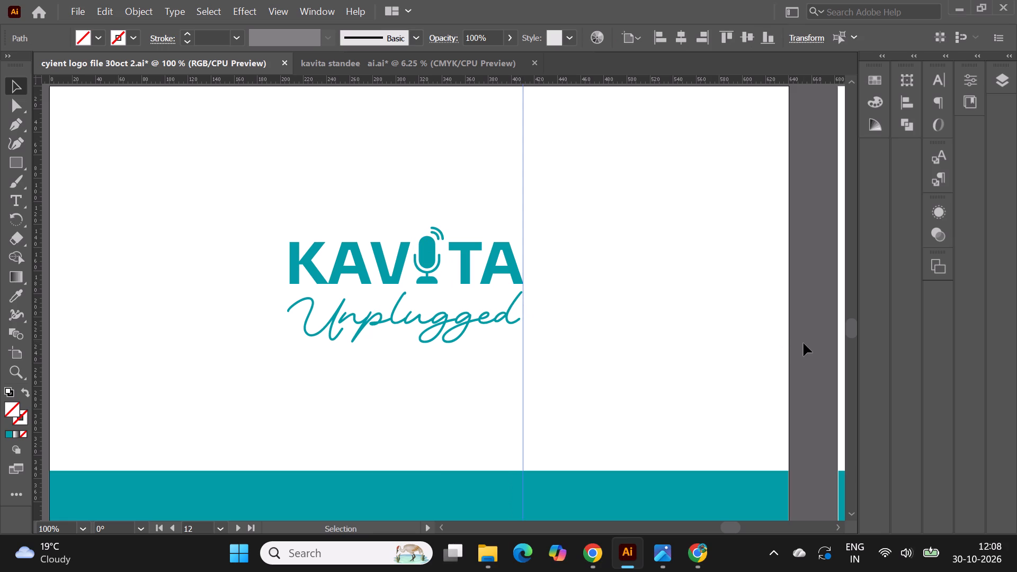
{"action": "left_click", "coordinate": [804, 343]}
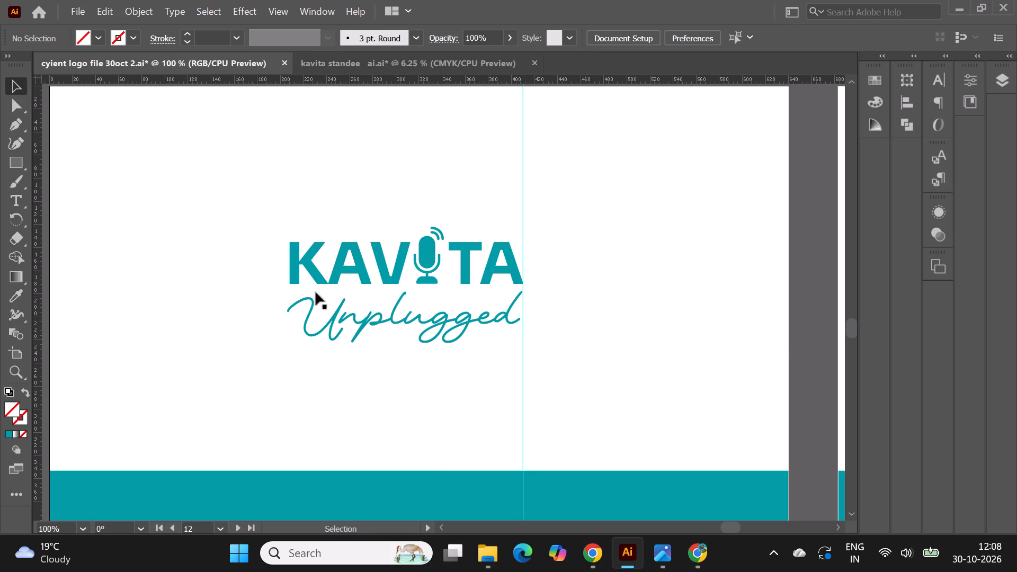
{"action": "left_click_drag", "start_coordinate": [37, 300], "coordinate": [325, 305]}
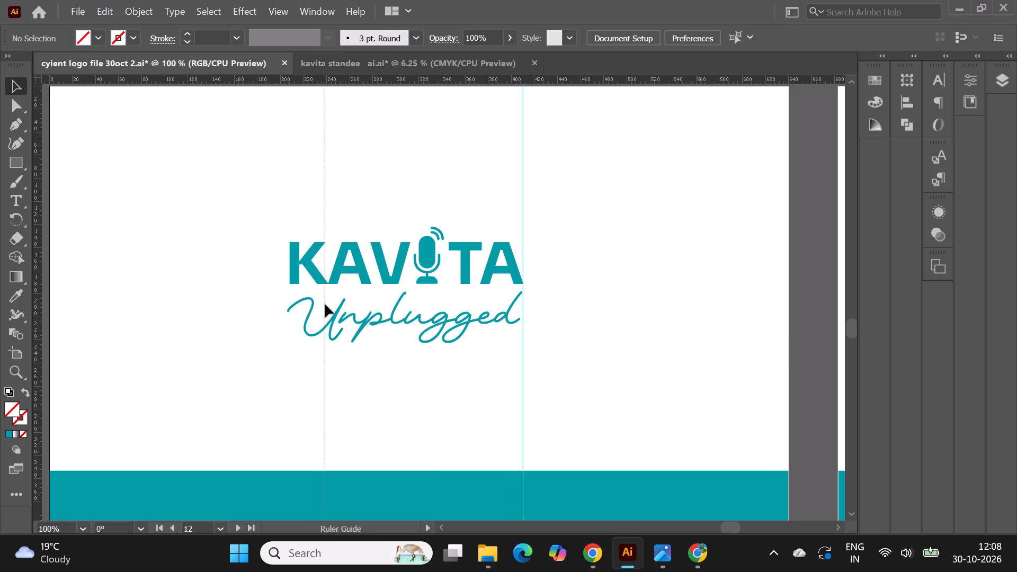
{"action": "left_click_drag", "start_coordinate": [325, 305], "coordinate": [329, 306]}
Delete the thin "Unplugged" script beneath "KAVITA" on artboard 12.
{"action": "left_click", "coordinate": [338, 310]}
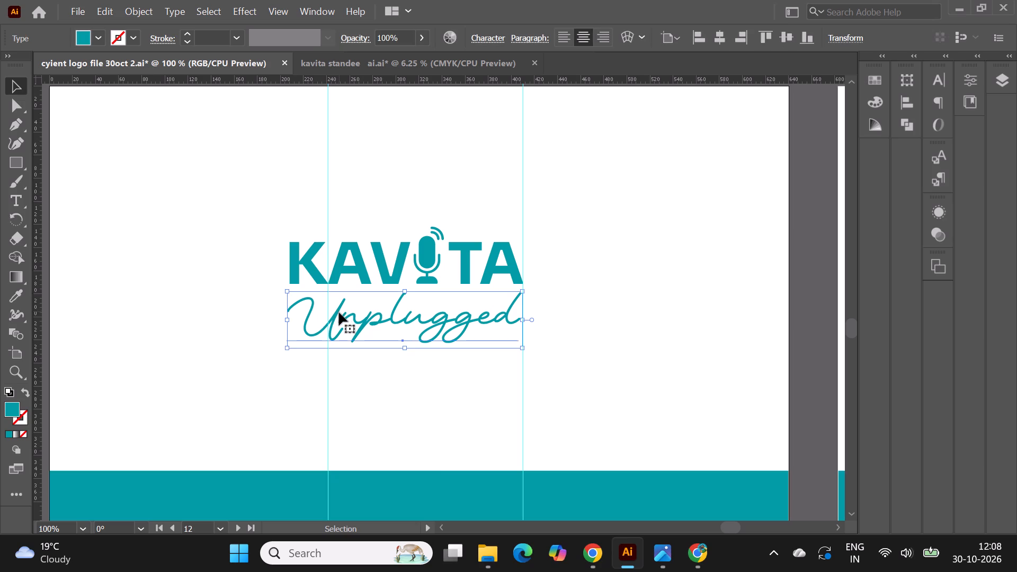
{"action": "left_click_drag", "start_coordinate": [339, 311], "coordinate": [380, 308]}
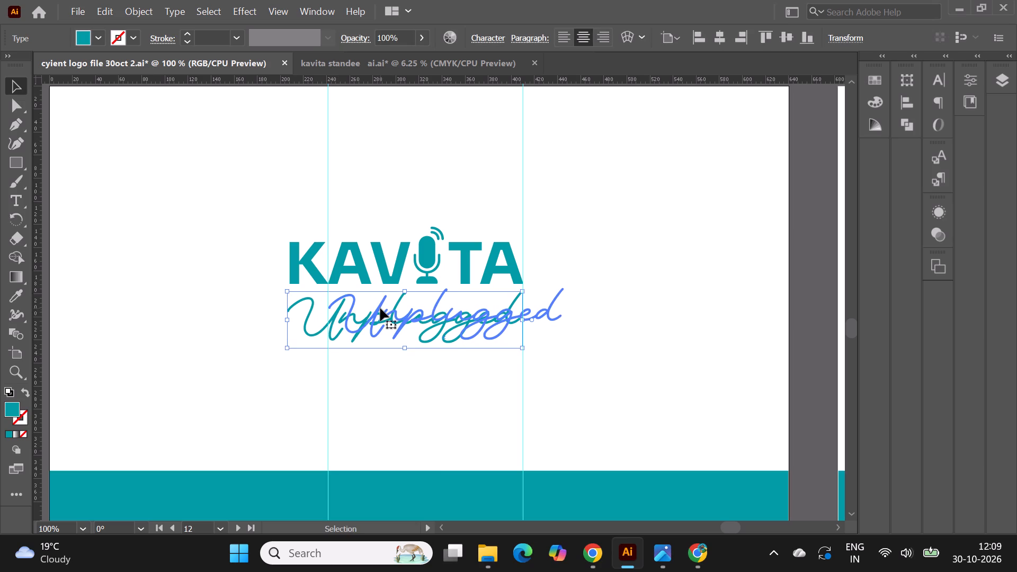
{"action": "key", "text": "Delete"}
Ungroup the teal Kavita Unplugged logo on the white half of artboard 10 and deselect its parts.
{"action": "scroll", "coordinate": [381, 307], "scroll_direction": "down", "scroll_amount": 2, "text": "alt"}
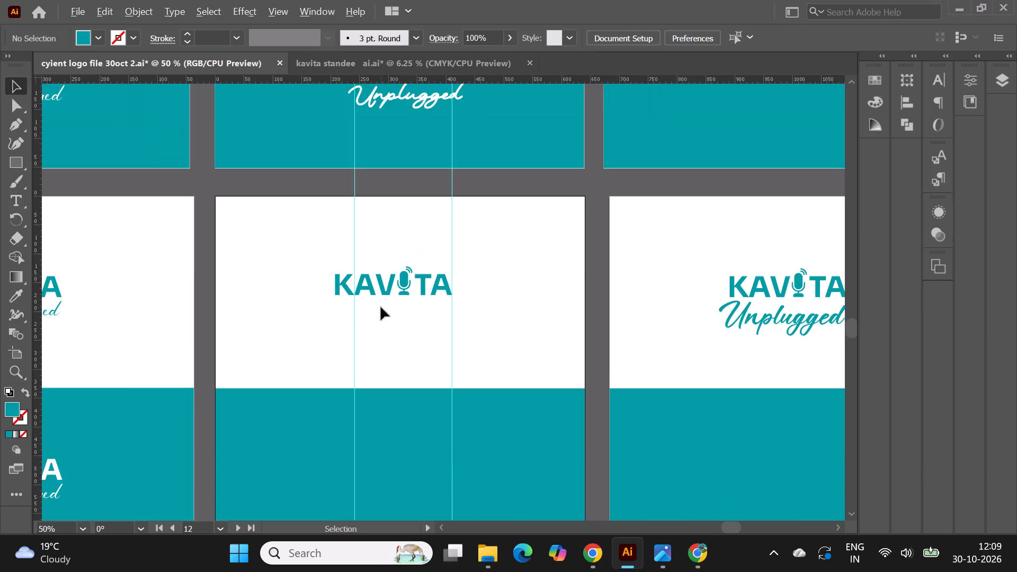
{"action": "scroll", "coordinate": [381, 307], "scroll_direction": "down", "scroll_amount": 2, "text": "alt"}
{"action": "scroll", "coordinate": [385, 305], "scroll_direction": "up", "scroll_amount": 3}
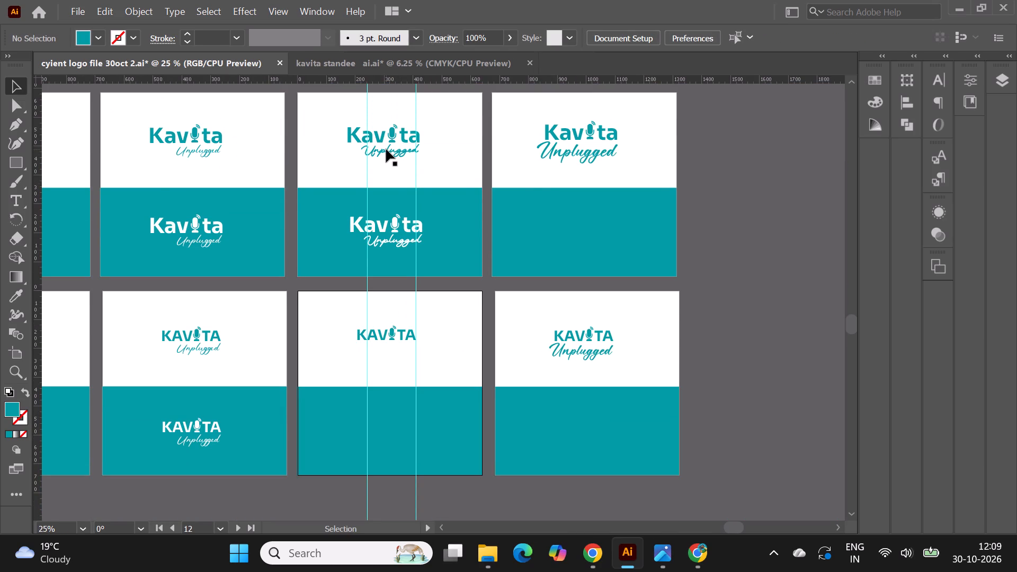
{"action": "left_click", "coordinate": [386, 149]}
{"action": "right_click", "coordinate": [386, 149]}
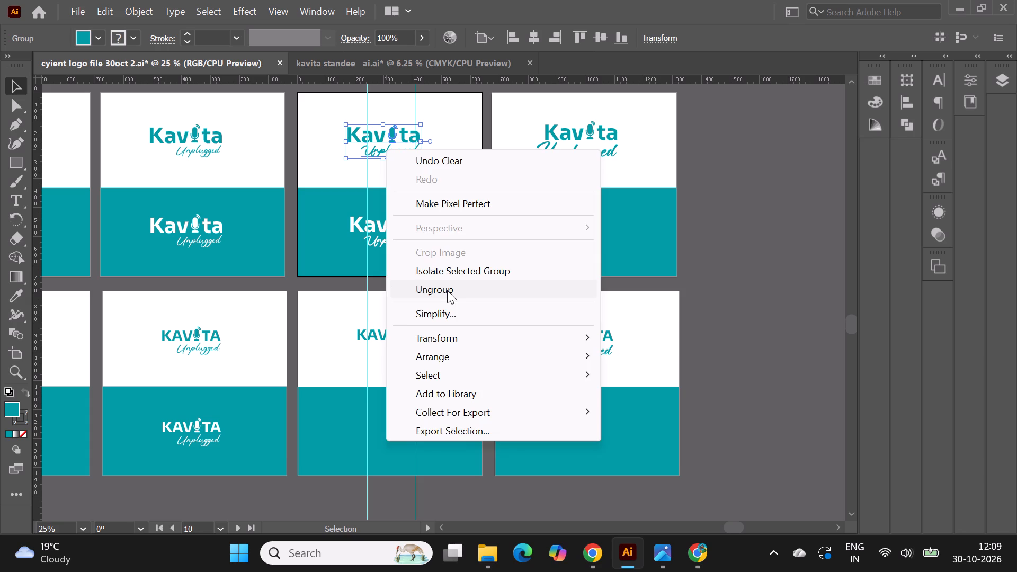
{"action": "left_click", "coordinate": [447, 290]}
{"action": "left_click", "coordinate": [781, 256]}
Copy the teal "Unplugged" script with the 1.5 pt stroke from artboard 10 to beneath "KAVITA" on artboard 12.
{"action": "left_click", "coordinate": [398, 150]}
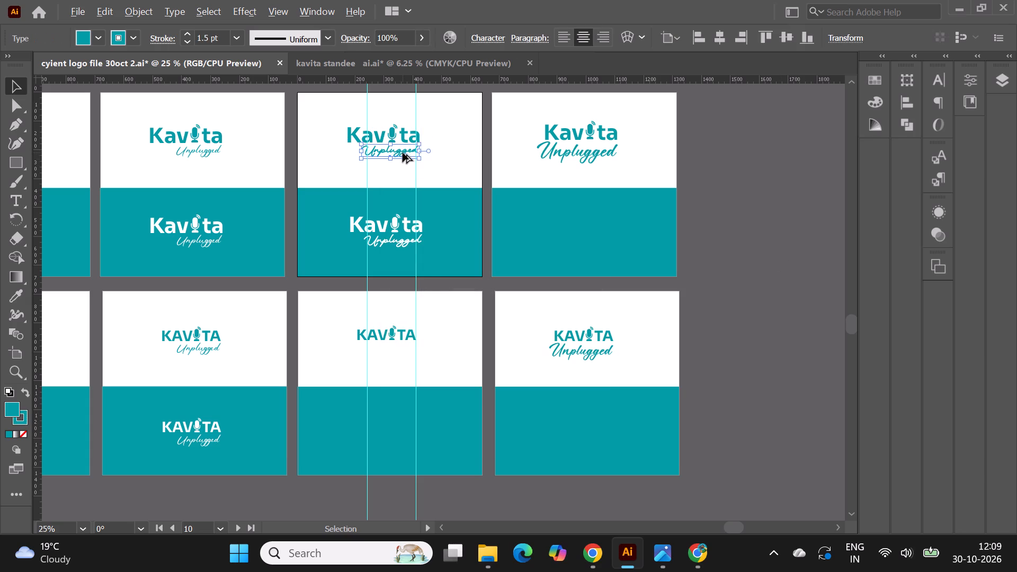
{"action": "left_click_drag", "start_coordinate": [403, 153], "coordinate": [409, 350], "text": "alt"}
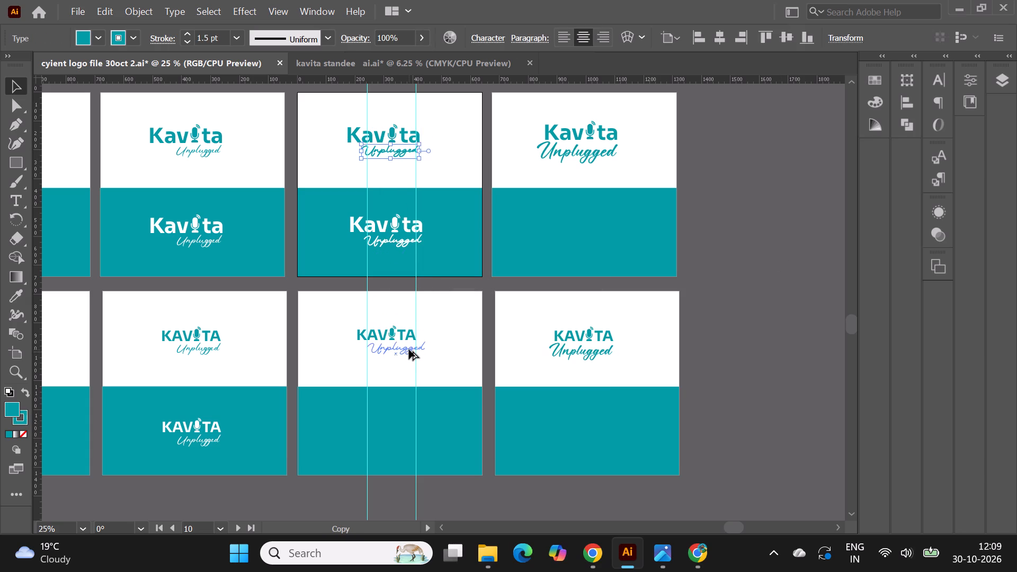
{"action": "left_click_drag", "start_coordinate": [409, 350], "coordinate": [407, 351], "text": "alt"}
{"action": "left_click", "coordinate": [779, 324]}
Group the teal "Kavita" text, microphone and "Unplugged" script on the white half of artboard 10 and deselect the group.
{"action": "left_click", "coordinate": [397, 153]}
{"action": "scroll", "coordinate": [380, 127], "scroll_direction": "up", "scroll_amount": 3, "text": "alt"}
{"action": "left_click", "coordinate": [371, 144], "text": "shift"}
{"action": "left_click", "coordinate": [413, 143], "text": "shift"}
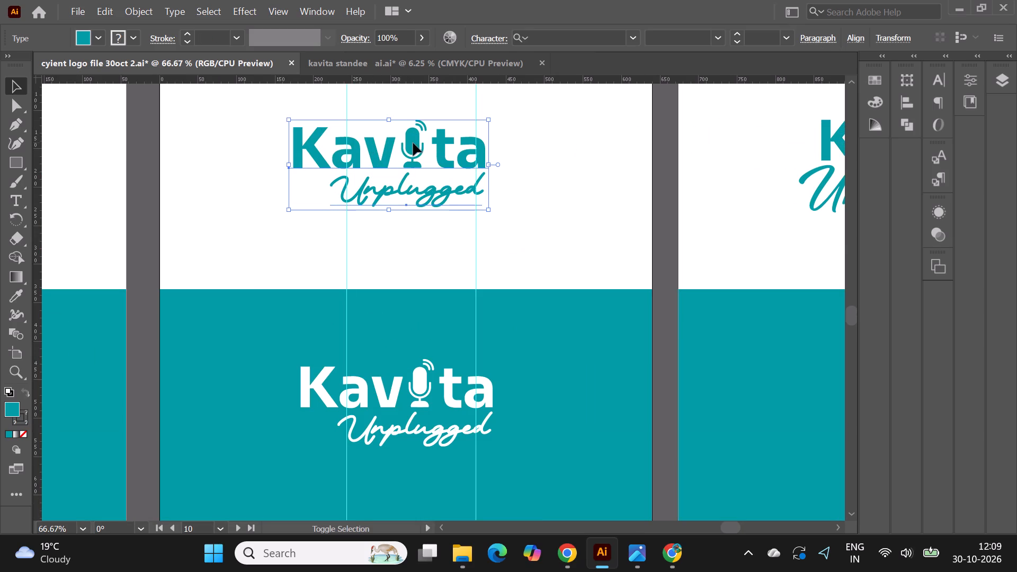
{"action": "key", "text": "ctrl+g"}
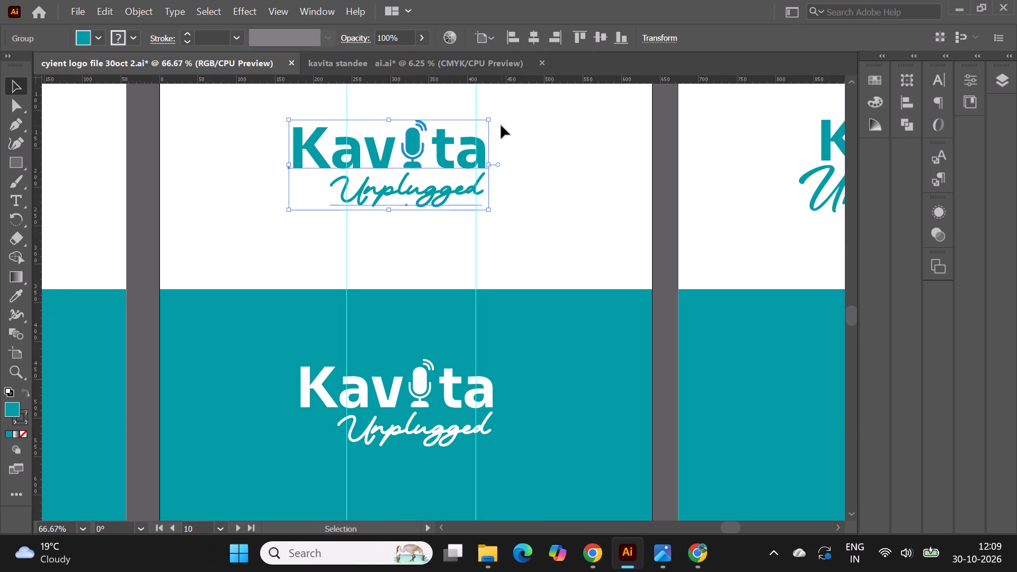
{"action": "scroll", "coordinate": [501, 126], "scroll_direction": "down", "scroll_amount": 1, "text": "alt"}
{"action": "left_click", "coordinate": [623, 243]}
Align the copied "Unplugged" script with the guide near the K on artboard 12 and scale it down to fit between both guides.
{"action": "scroll", "coordinate": [486, 152], "scroll_direction": "down", "scroll_amount": 1, "text": "alt"}
{"action": "scroll", "coordinate": [400, 130], "scroll_direction": "down", "scroll_amount": 1, "text": "alt"}
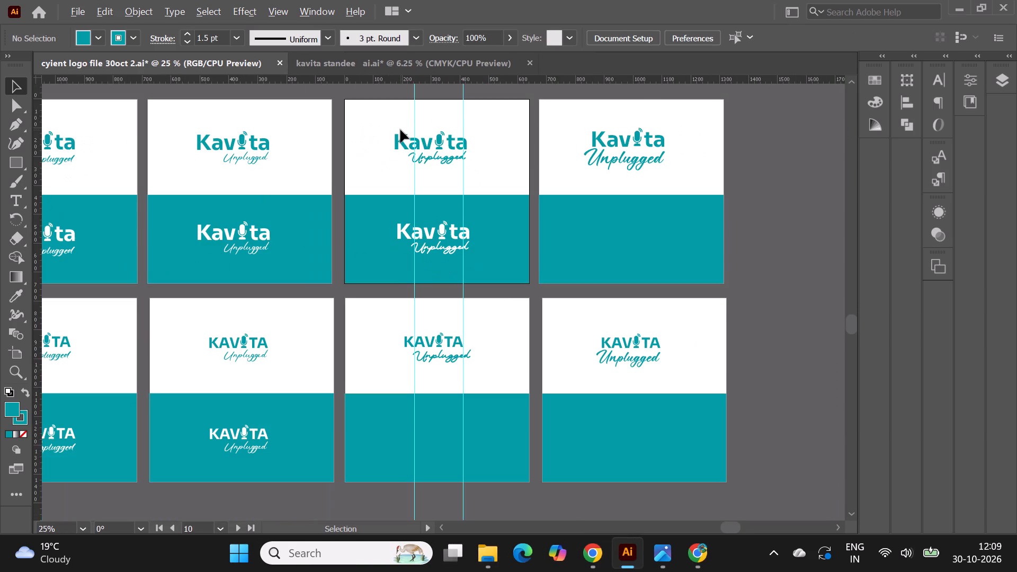
{"action": "scroll", "coordinate": [400, 130], "scroll_direction": "down", "scroll_amount": 4}
{"action": "scroll", "coordinate": [444, 300], "scroll_direction": "up", "scroll_amount": 5, "text": "alt"}
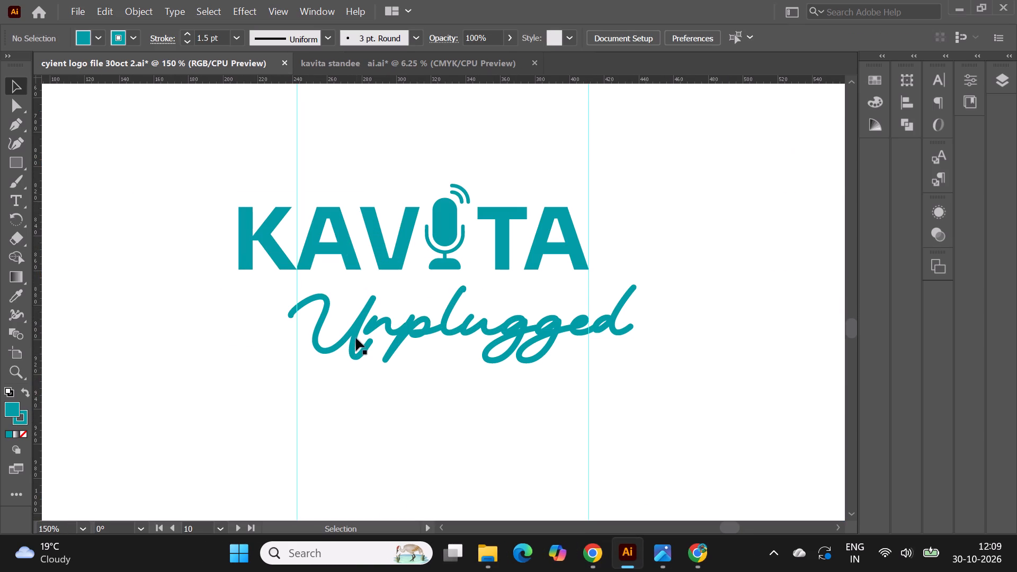
{"action": "left_click_drag", "start_coordinate": [354, 331], "coordinate": [361, 328]}
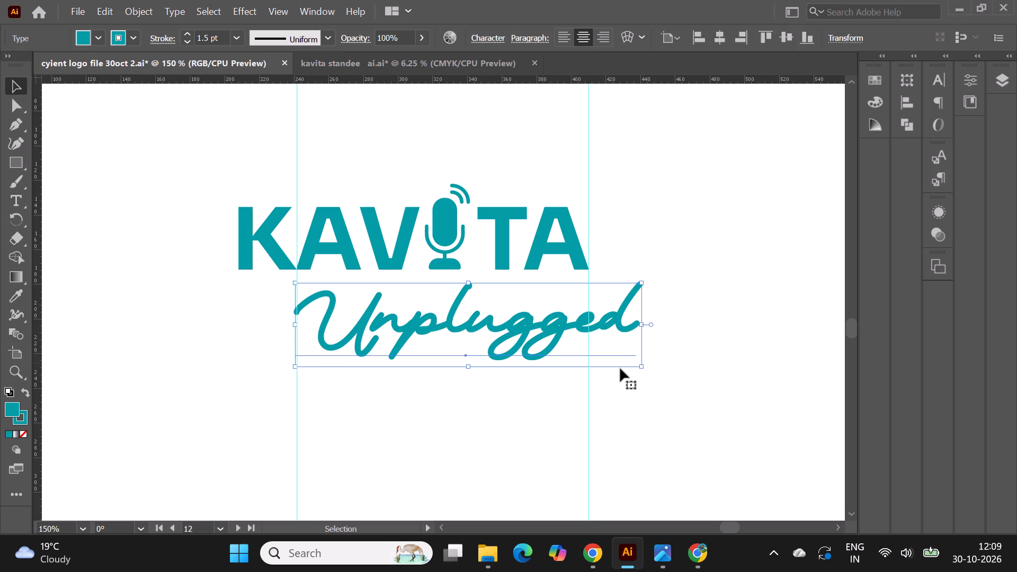
{"action": "left_click_drag", "start_coordinate": [645, 367], "coordinate": [619, 351], "text": "shift"}
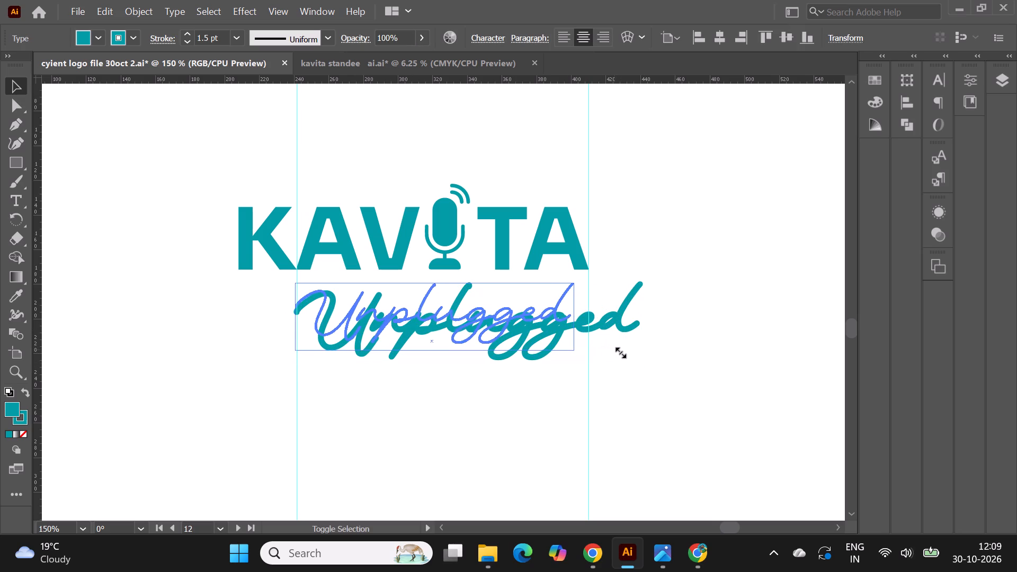
{"action": "left_click_drag", "start_coordinate": [619, 351], "coordinate": [643, 354], "text": "shift"}
{"action": "scroll", "coordinate": [405, 275], "scroll_direction": "down", "scroll_amount": 2, "text": "alt"}
{"action": "left_click", "coordinate": [681, 303]}
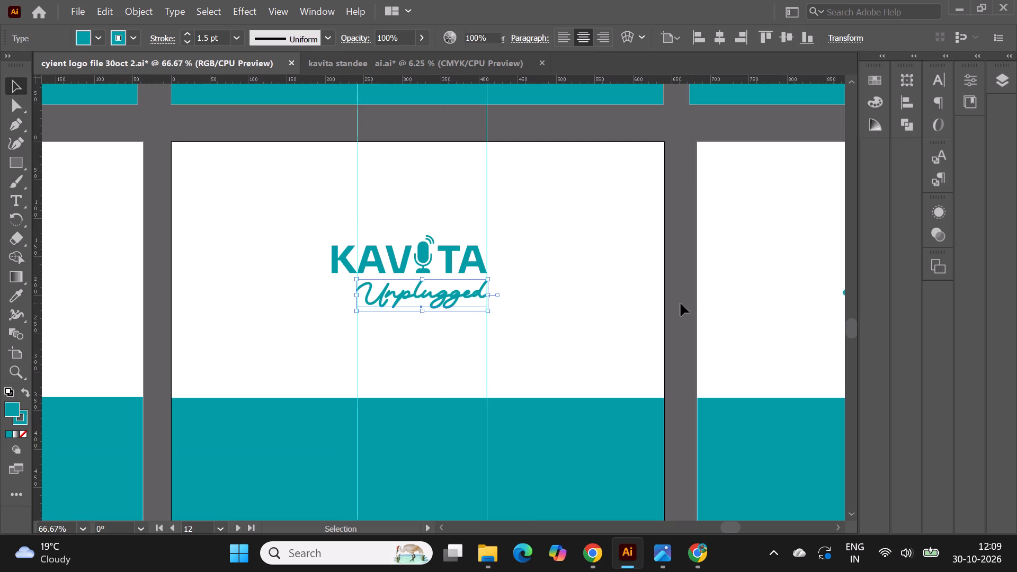
Examine the alignment of the resized "Unplugged" script with "KAVITA" and the guides on artboard 12.
{"action": "scroll", "coordinate": [407, 326], "scroll_direction": "up", "scroll_amount": 2, "text": "alt"}
{"action": "scroll", "coordinate": [484, 265], "scroll_direction": "down", "scroll_amount": 1, "text": "alt"}
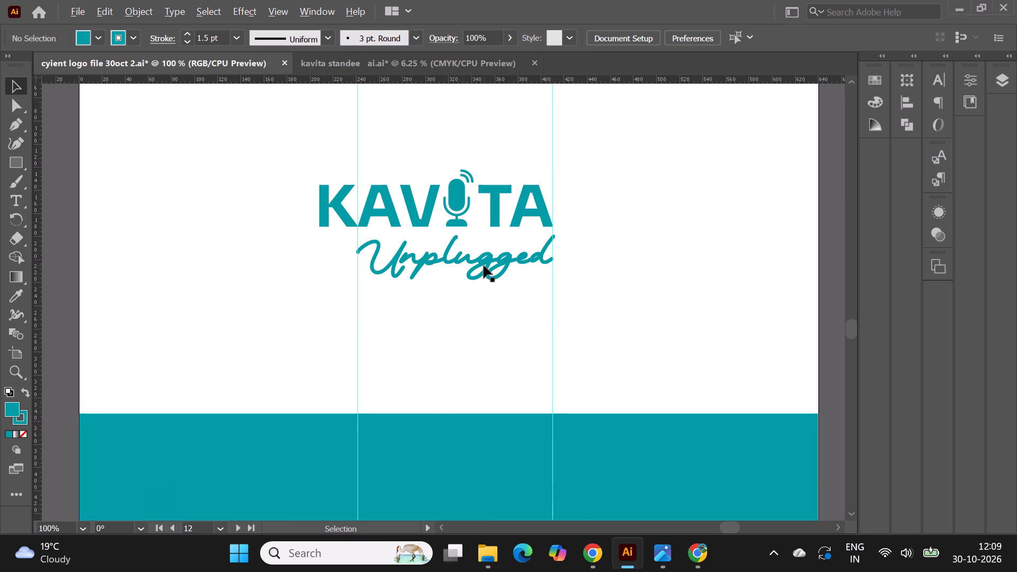
{"action": "scroll", "coordinate": [484, 265], "scroll_direction": "down", "scroll_amount": 1, "text": "alt"}
{"action": "left_click", "coordinate": [448, 91]}
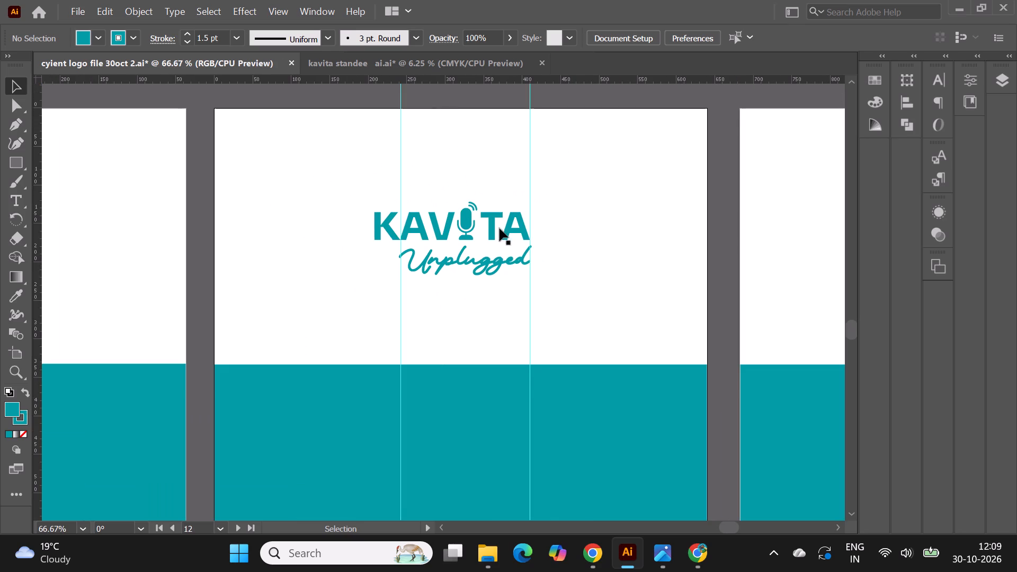
{"action": "scroll", "coordinate": [508, 275], "scroll_direction": "up", "scroll_amount": 2}
{"action": "scroll", "coordinate": [429, 265], "scroll_direction": "up", "scroll_amount": 1, "text": "alt"}
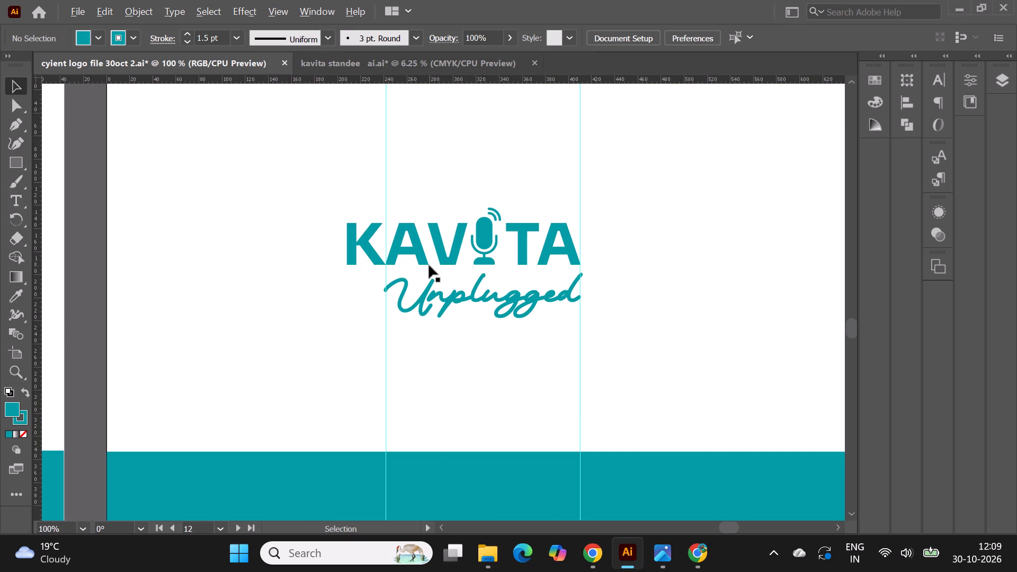
{"action": "scroll", "coordinate": [429, 265], "scroll_direction": "down", "scroll_amount": 1, "text": "alt"}
{"action": "scroll", "coordinate": [429, 266], "scroll_direction": "up", "scroll_amount": 1, "text": "alt"}
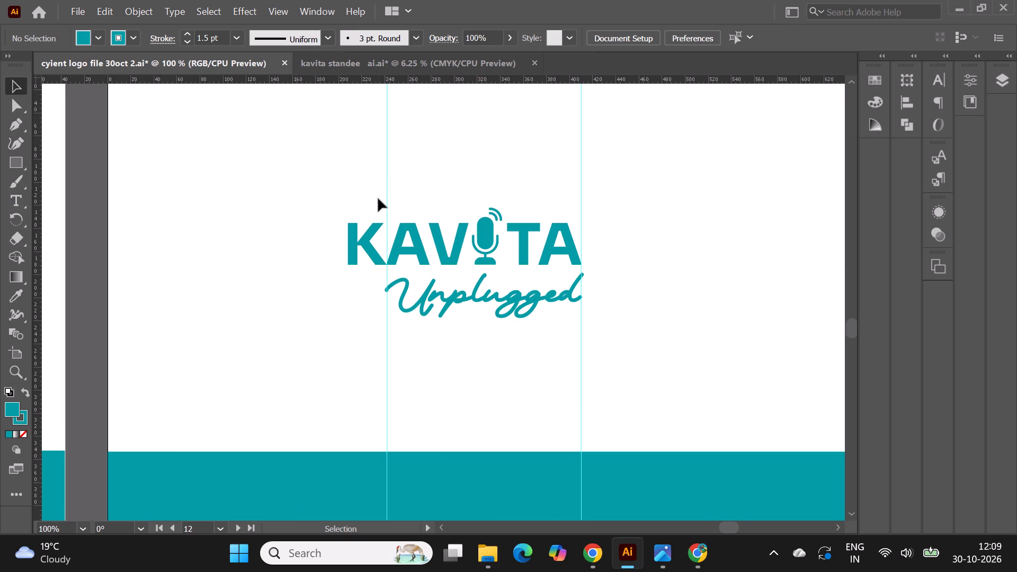
Delete both vertical guides around the "Unplugged" script on artboard 12.
{"action": "left_click", "coordinate": [387, 202]}
{"action": "key", "text": "Delete"}
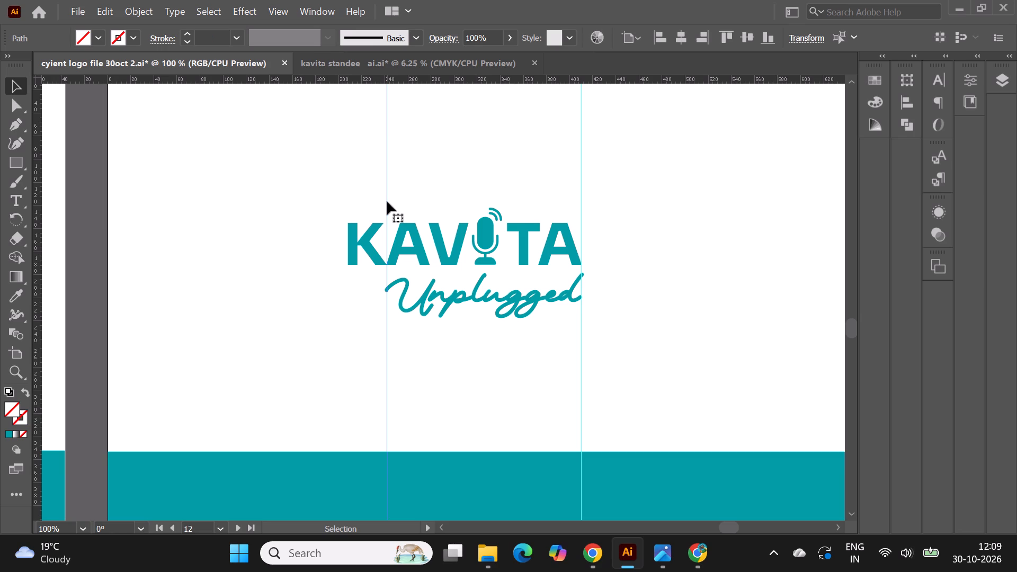
{"action": "scroll", "coordinate": [387, 202], "scroll_direction": "up", "scroll_amount": 1}
{"action": "left_click", "coordinate": [582, 199]}
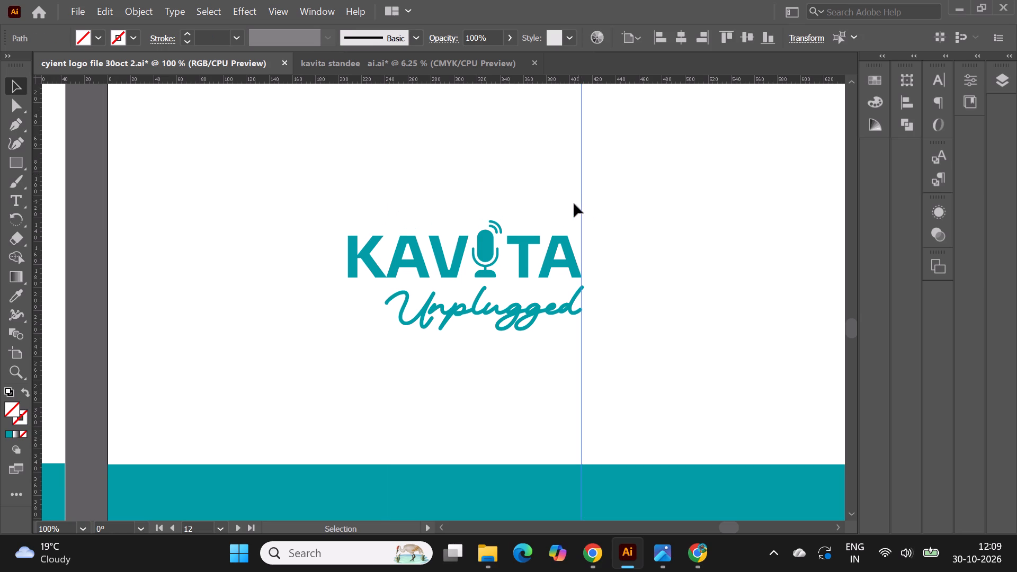
{"action": "key", "text": "Delete"}
Group the teal "KAVITA" text, microphone and "Unplugged" script on the white half of artboard 12.
{"action": "scroll", "coordinate": [574, 204], "scroll_direction": "down", "scroll_amount": 2, "text": "alt"}
{"action": "left_click", "coordinate": [600, 127]}
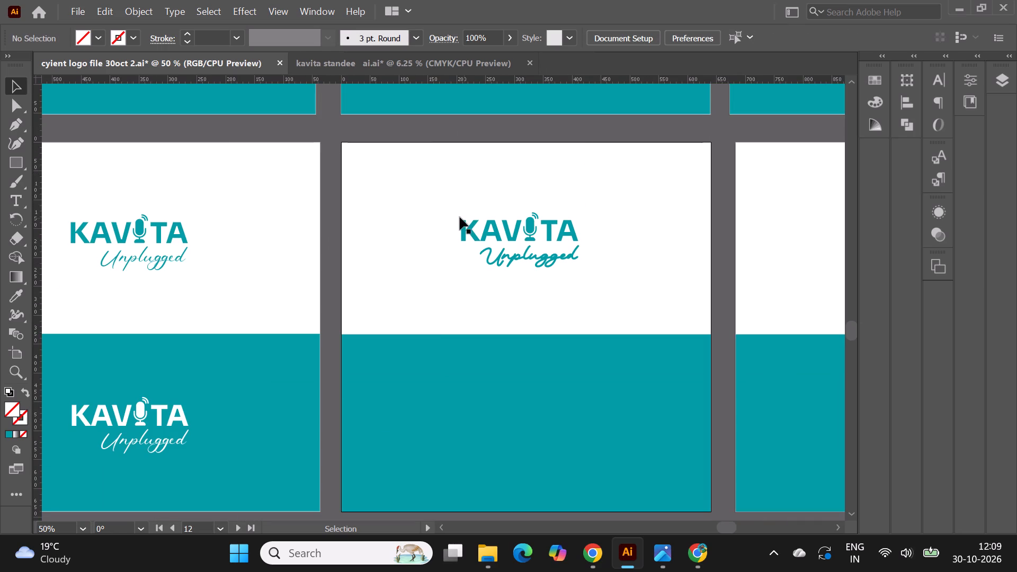
{"action": "left_click_drag", "start_coordinate": [449, 209], "coordinate": [602, 277]}
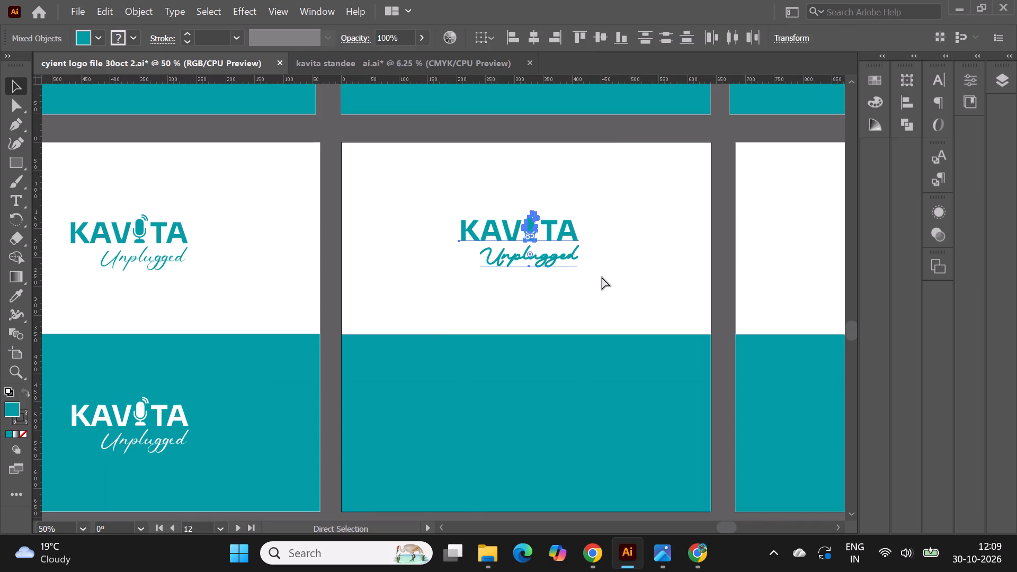
{"action": "key", "text": "ctrl+g"}
Copy the logo group onto the teal half of artboard 12 and stack it above the teal rectangle in the layer order.
{"action": "scroll", "coordinate": [547, 265], "scroll_direction": "down", "scroll_amount": 2}
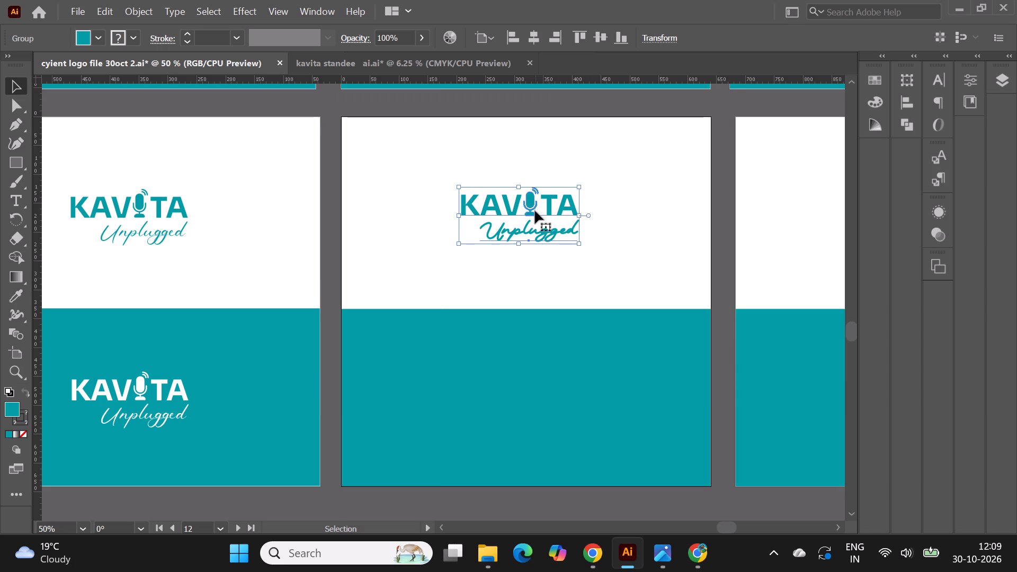
{"action": "left_click_drag", "start_coordinate": [531, 205], "coordinate": [538, 369], "text": "alt"}
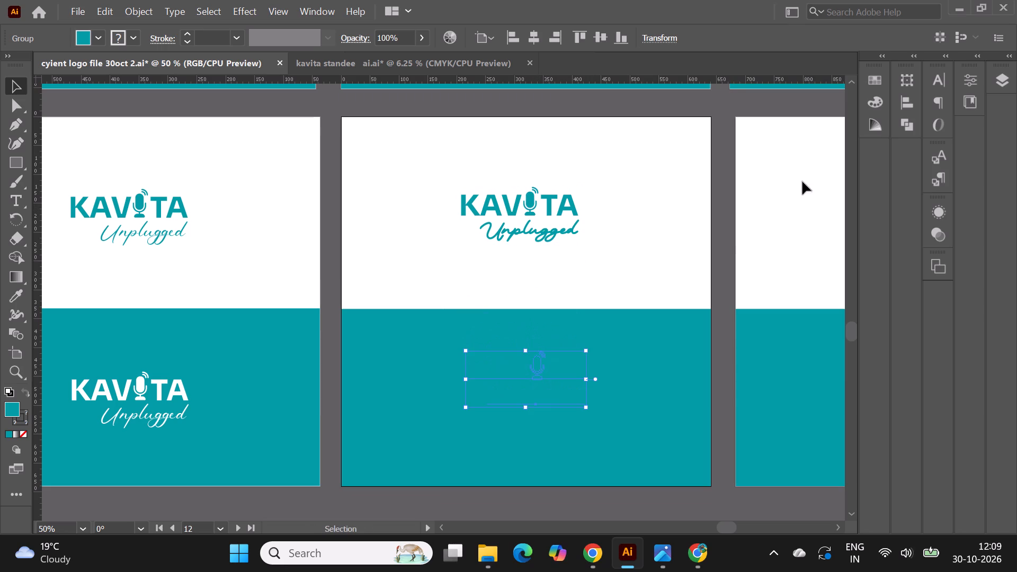
{"action": "left_click", "coordinate": [993, 79]}
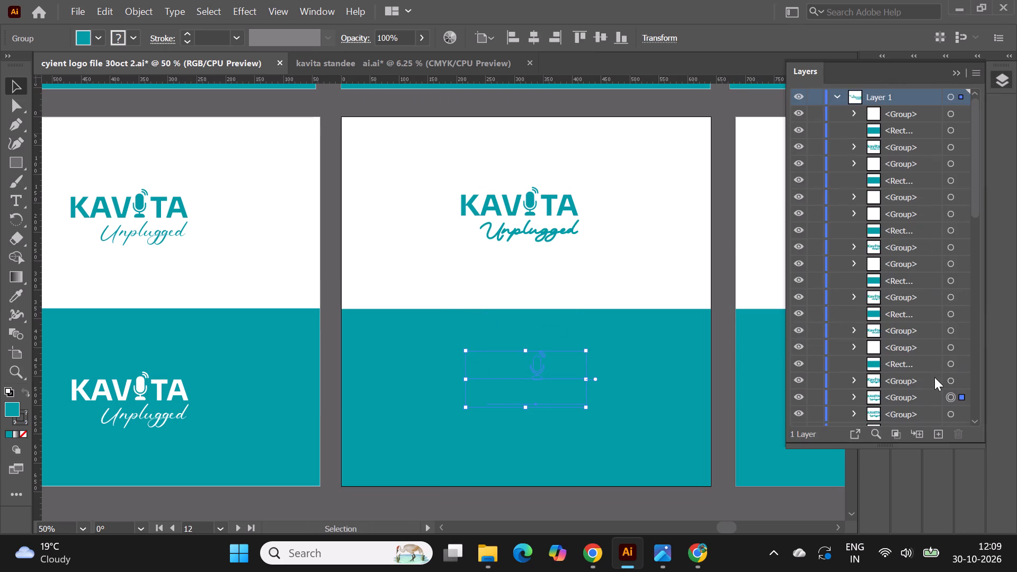
{"action": "left_click", "coordinate": [928, 397]}
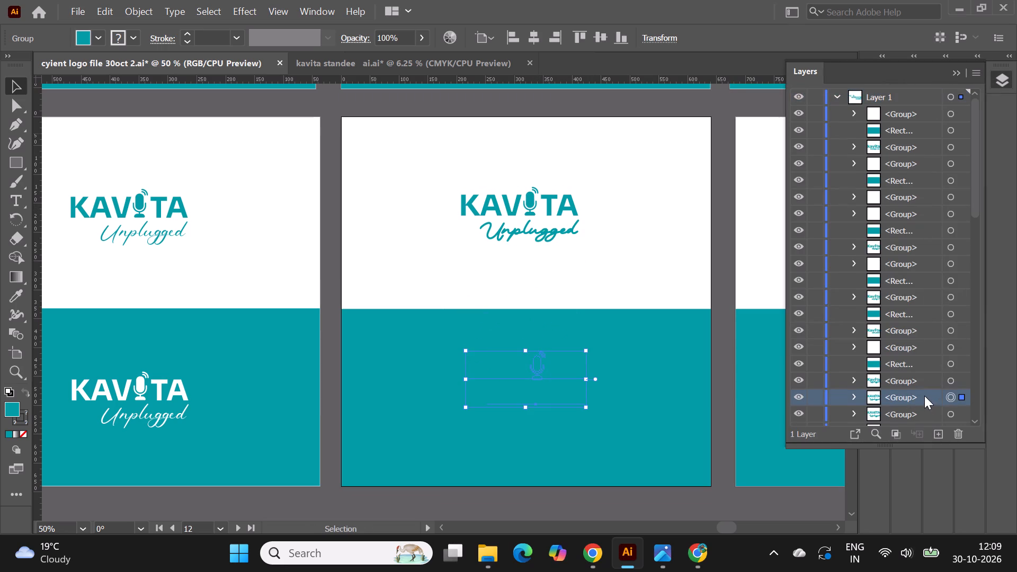
{"action": "left_click_drag", "start_coordinate": [924, 396], "coordinate": [926, 358]}
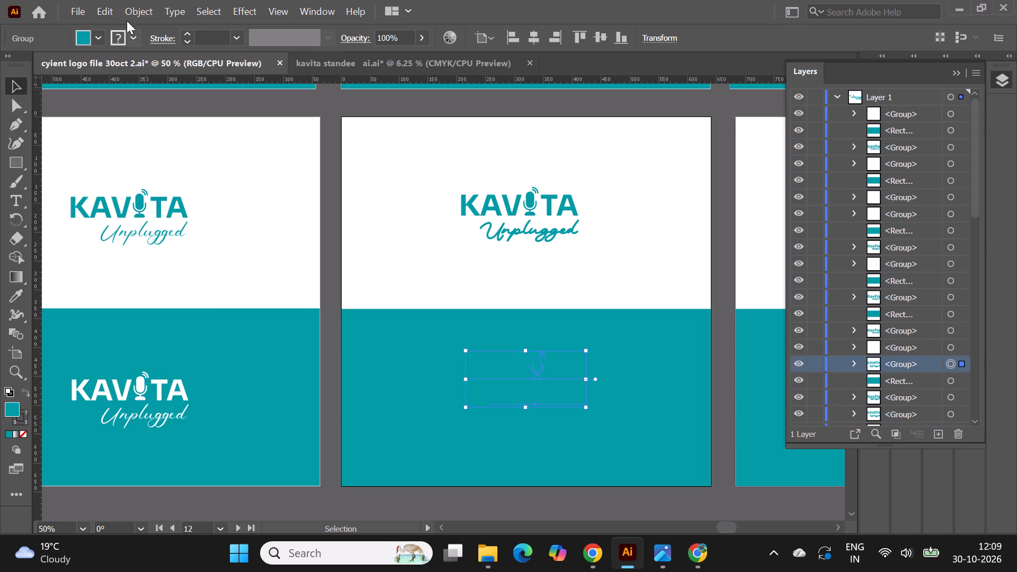
Fill the copied logo group on the teal half of artboard 12 with white and deselect it.
{"action": "left_click", "coordinate": [79, 40]}
{"action": "left_click", "coordinate": [35, 62]}
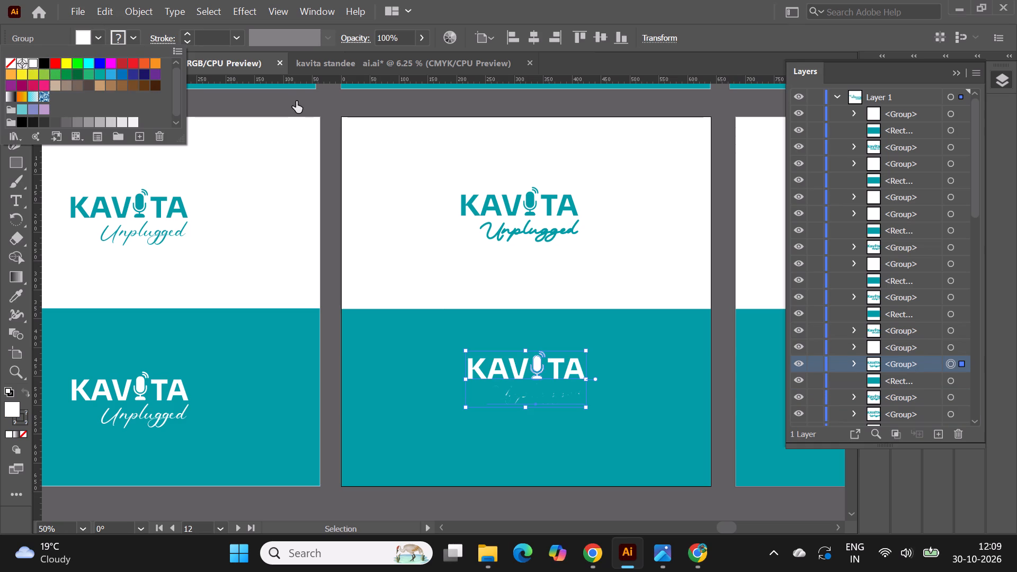
{"action": "left_click", "coordinate": [297, 104]}
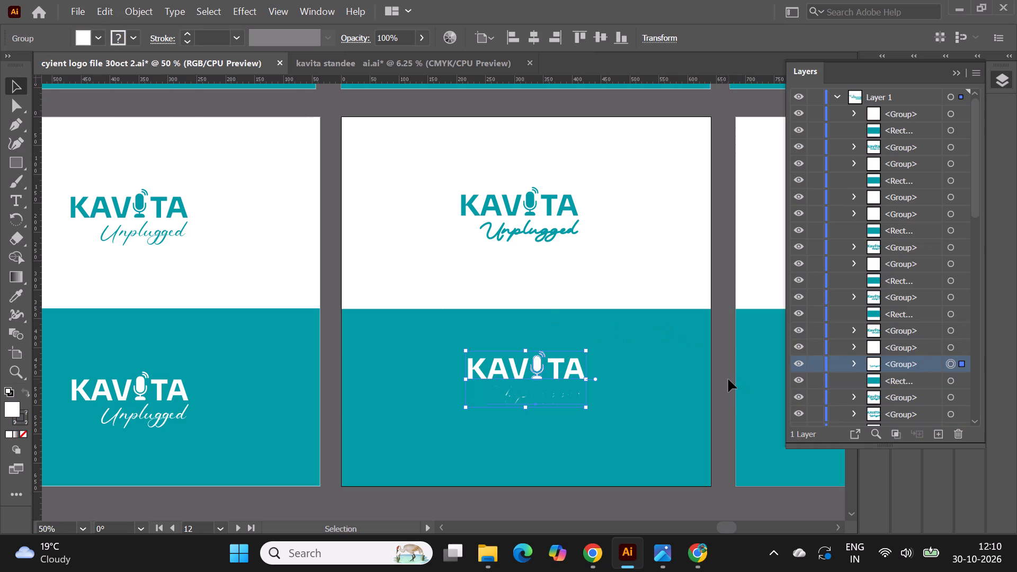
{"action": "left_click", "coordinate": [728, 379]}
Ungroup the white logo copy on the teal half of artboard 12.
{"action": "right_click", "coordinate": [534, 375]}
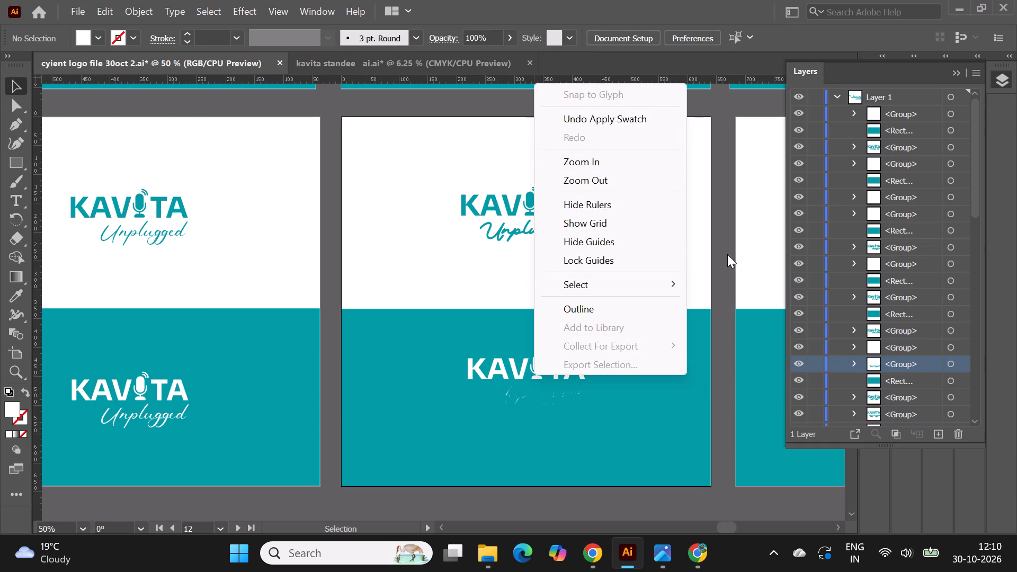
{"action": "left_click", "coordinate": [727, 254]}
{"action": "right_click", "coordinate": [537, 364]}
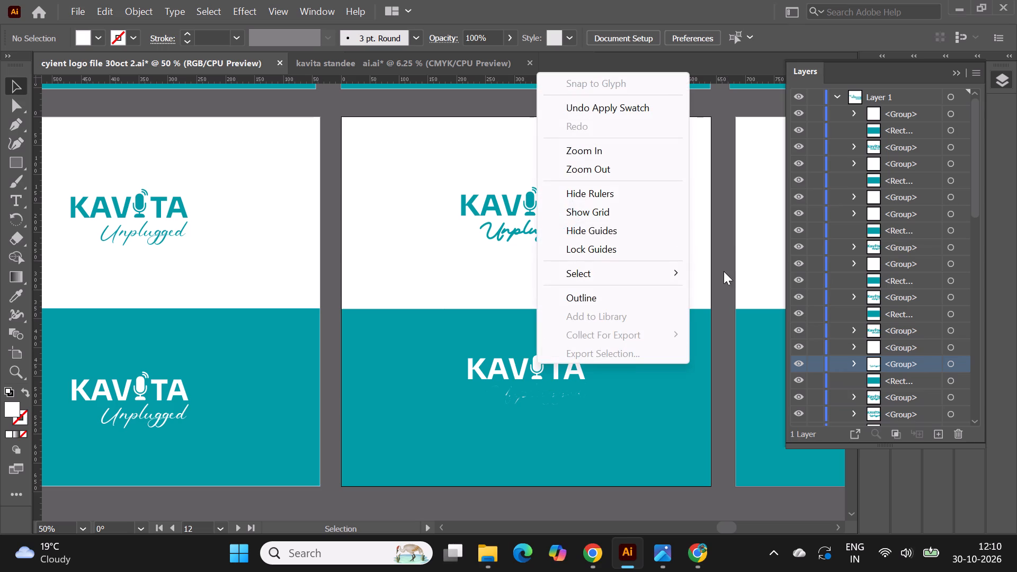
{"action": "left_click", "coordinate": [724, 271]}
{"action": "left_click", "coordinate": [530, 374]}
{"action": "right_click", "coordinate": [538, 360]}
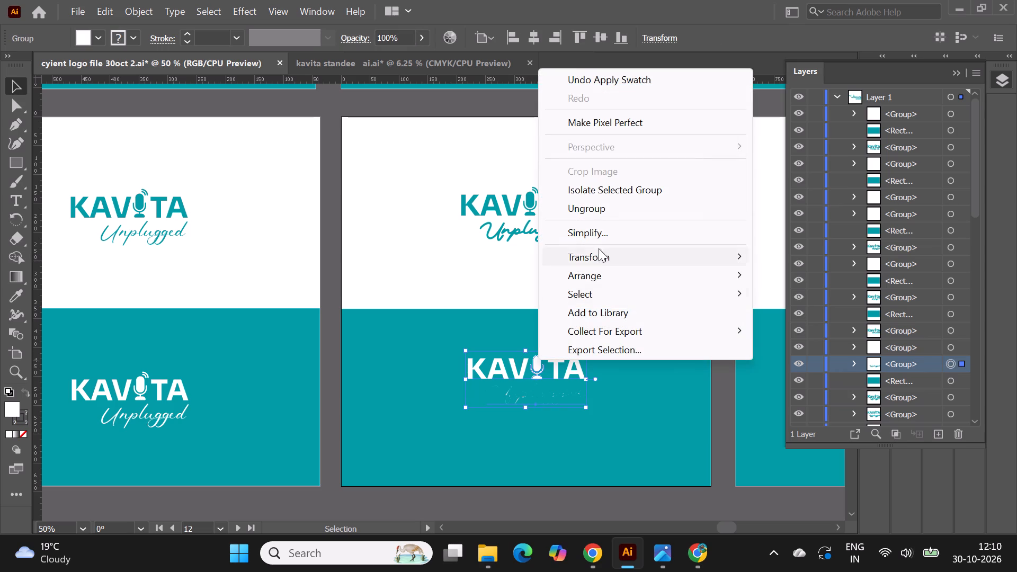
{"action": "left_click", "coordinate": [591, 213]}
{"action": "left_click", "coordinate": [958, 73]}
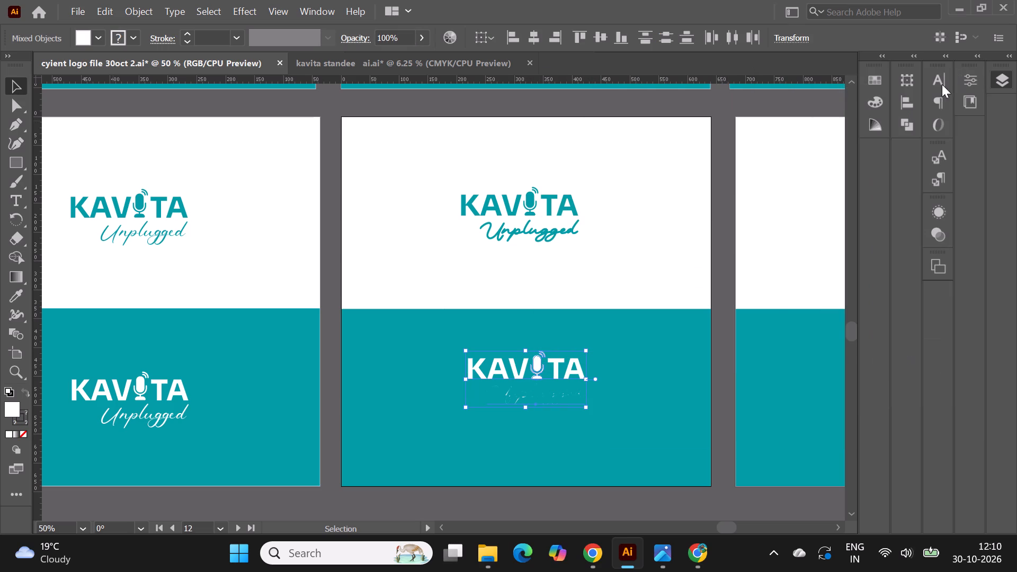
Set the stroke colour of the "Unplugged" script on the teal half of artboard 12 to white.
{"action": "left_click", "coordinate": [526, 398]}
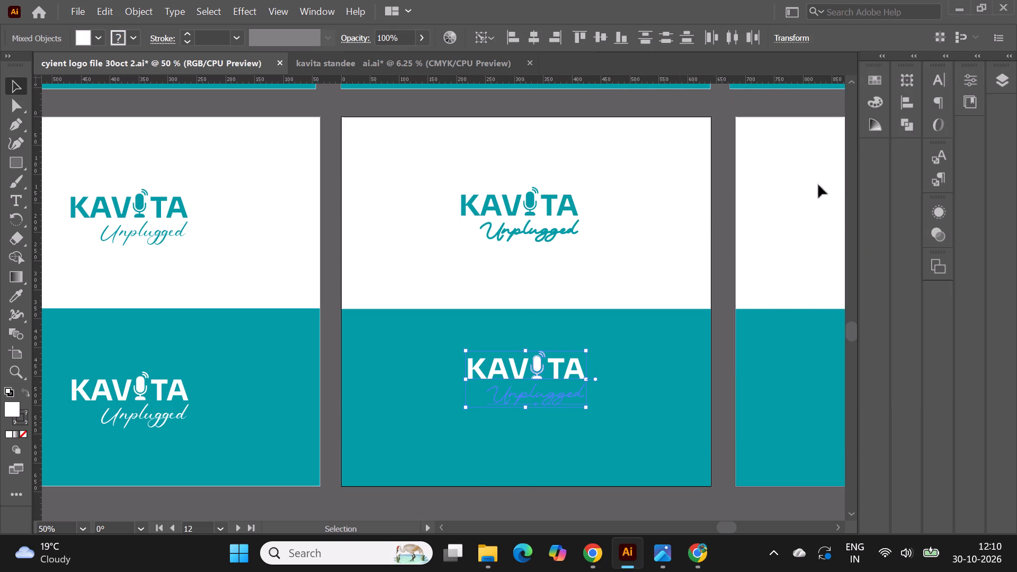
{"action": "left_click", "coordinate": [969, 84]}
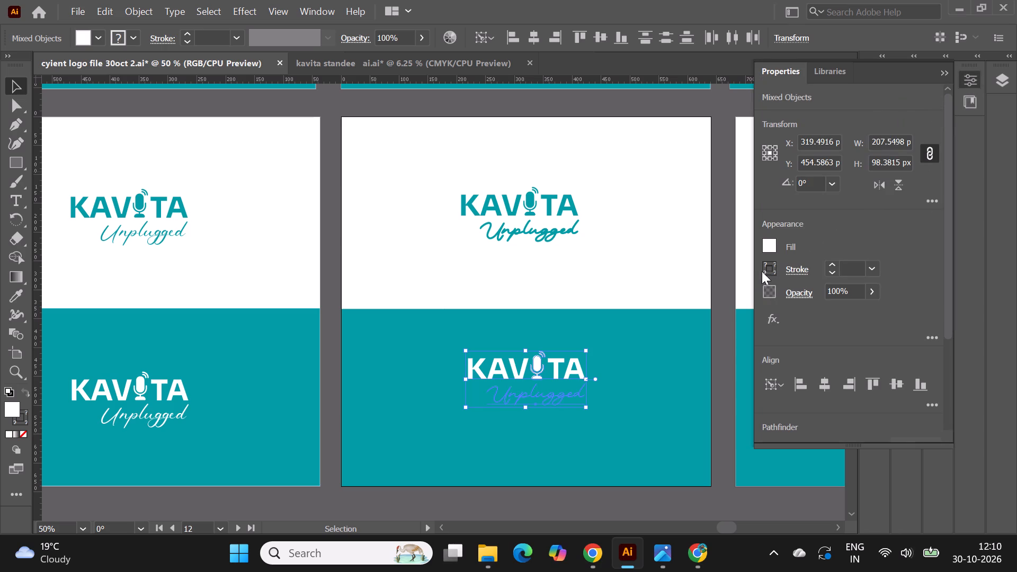
{"action": "double_click", "coordinate": [722, 313]}
{"action": "left_click", "coordinate": [562, 389]}
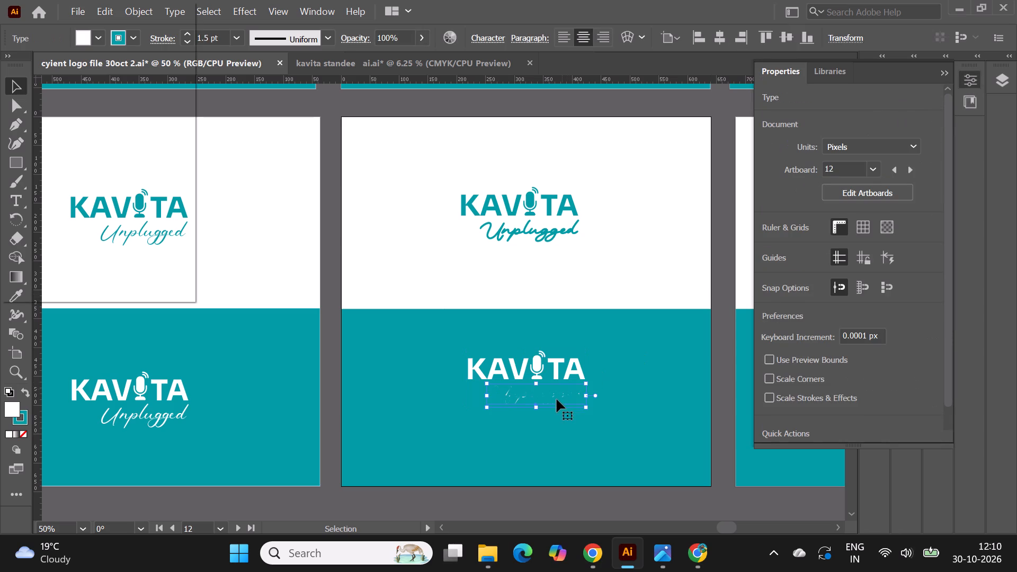
{"action": "left_click", "coordinate": [769, 270]}
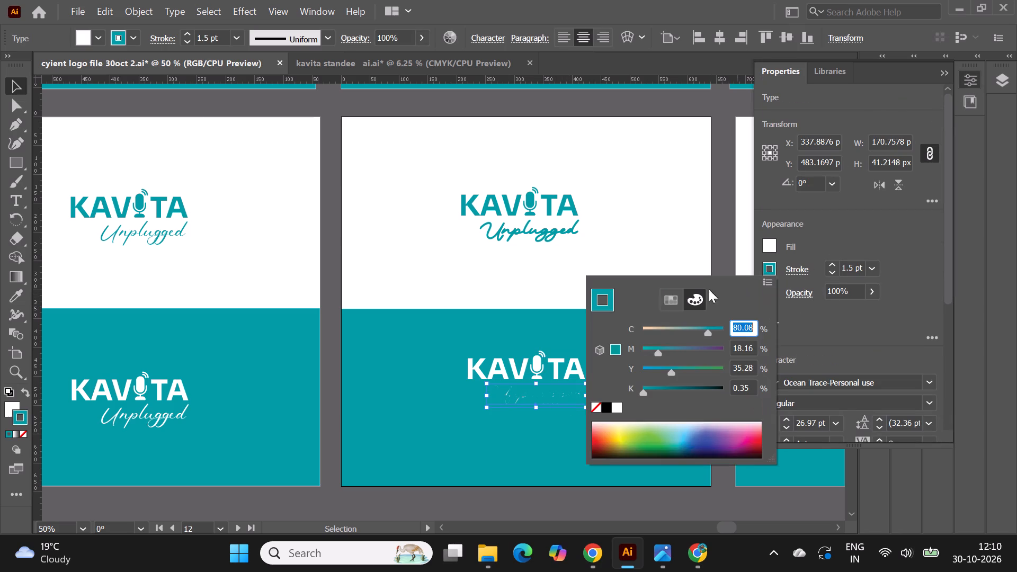
{"action": "left_click", "coordinate": [617, 408]}
{"action": "double_click", "coordinate": [717, 220]}
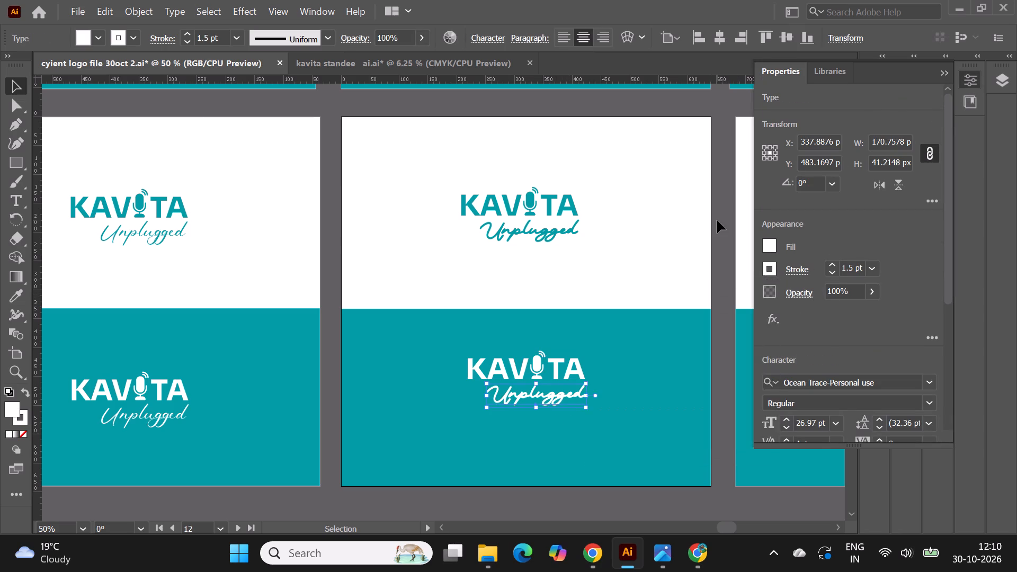
Group the white "KAVITA" text, microphone and "Unplugged" script on the teal half of artboard 12 and deselect the group.
{"action": "scroll", "coordinate": [710, 219], "scroll_direction": "down", "scroll_amount": 5}
{"action": "scroll", "coordinate": [595, 305], "scroll_direction": "up", "scroll_amount": 1, "text": "alt"}
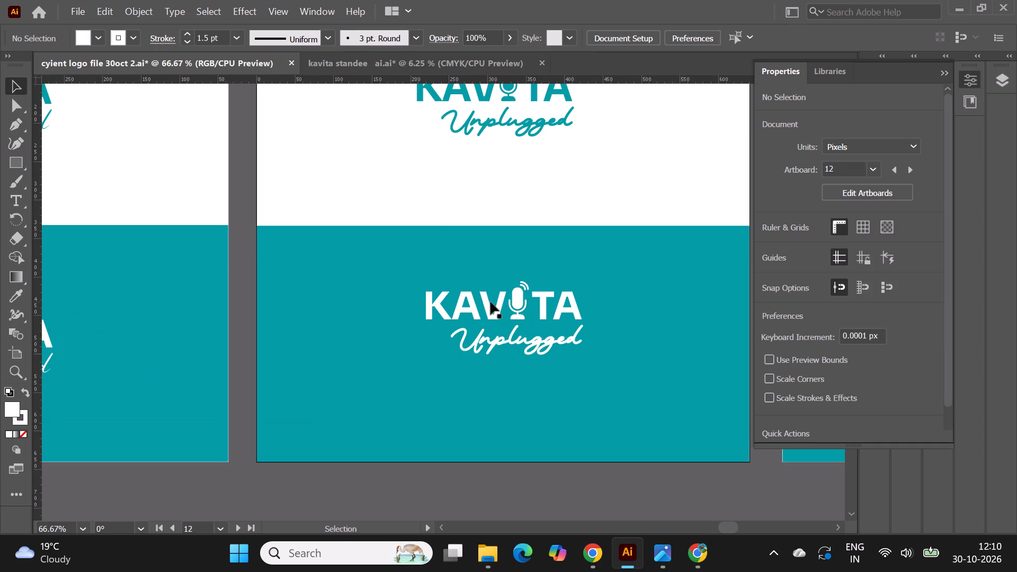
{"action": "left_click", "coordinate": [488, 315]}
{"action": "left_click", "coordinate": [513, 302], "text": "shift"}
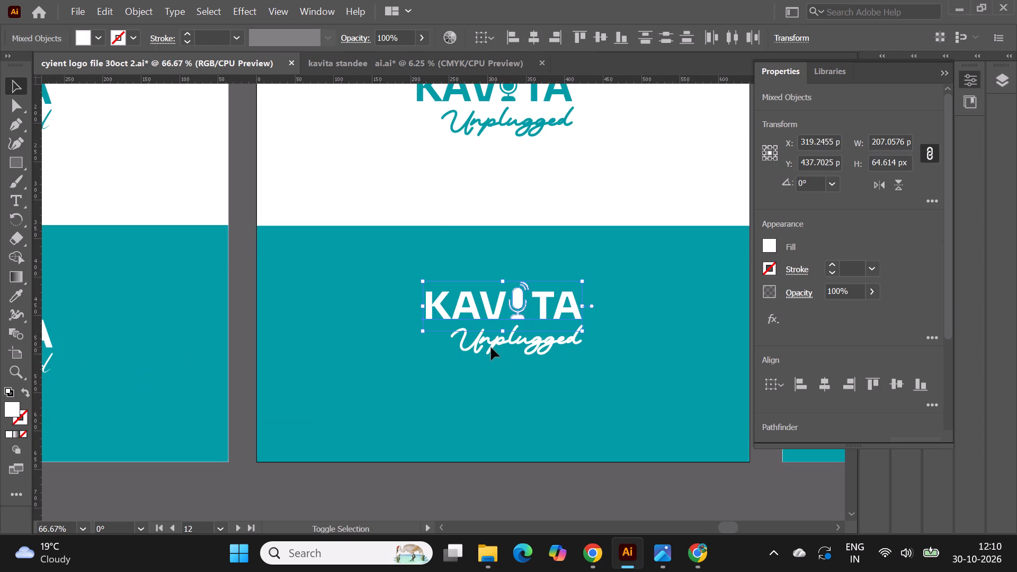
{"action": "left_click", "coordinate": [491, 347], "text": "shift"}
{"action": "key", "text": "ctrl+g"}
{"action": "scroll", "coordinate": [441, 270], "scroll_direction": "down", "scroll_amount": 1, "text": "alt"}
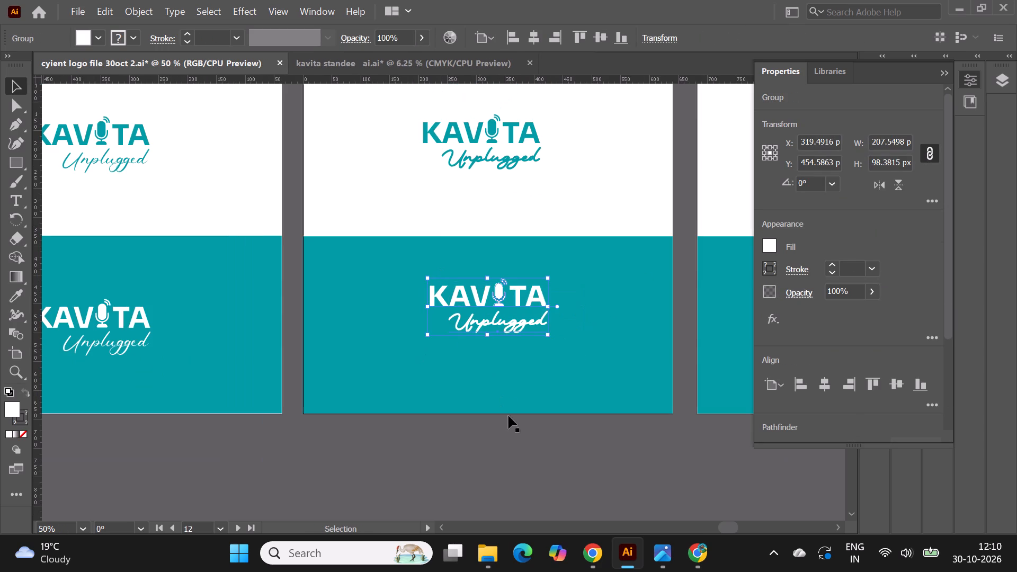
{"action": "left_click", "coordinate": [515, 449]}
Place a vertical guide at about X 208 px along the outer edge of the teal "KAVITA" logo's K on artboard 12.
{"action": "scroll", "coordinate": [432, 166], "scroll_direction": "up", "scroll_amount": 3}
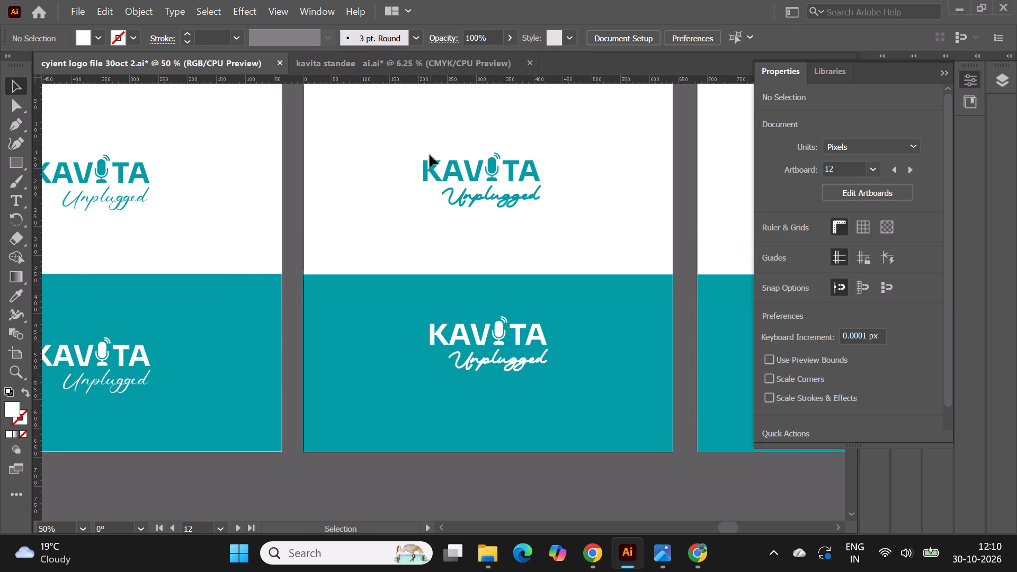
{"action": "scroll", "coordinate": [430, 155], "scroll_direction": "down", "scroll_amount": 1, "text": "alt"}
{"action": "scroll", "coordinate": [438, 210], "scroll_direction": "up", "scroll_amount": 1}
{"action": "scroll", "coordinate": [438, 210], "scroll_direction": "up", "scroll_amount": 1, "text": "alt"}
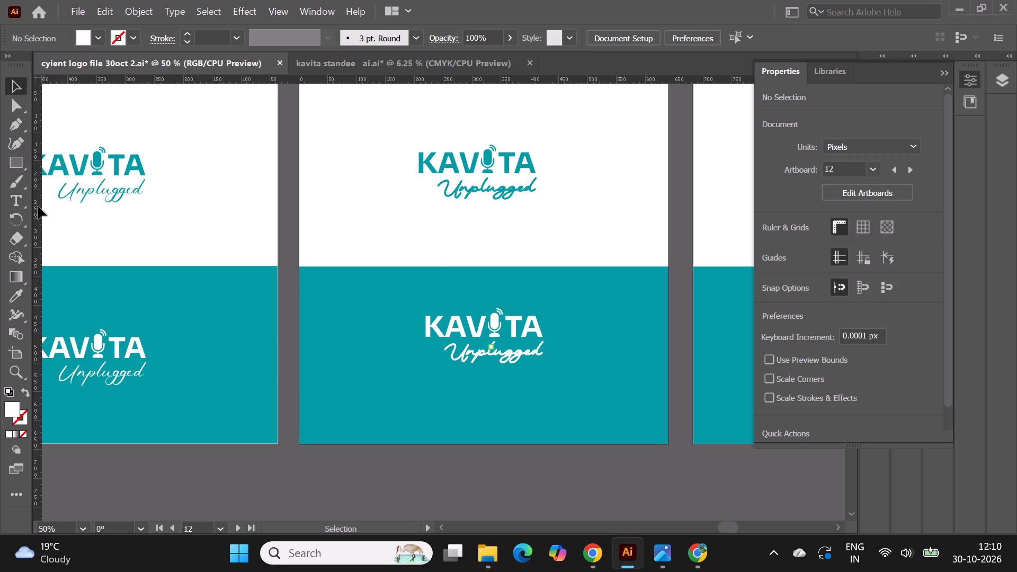
{"action": "left_click_drag", "start_coordinate": [38, 209], "coordinate": [416, 212]}
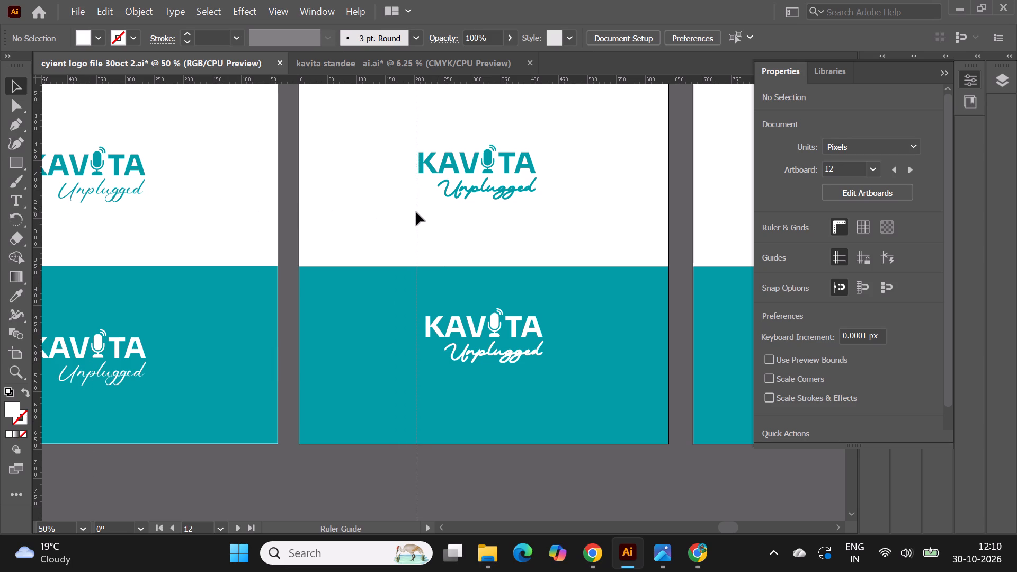
{"action": "left_click_drag", "start_coordinate": [416, 212], "coordinate": [418, 217]}
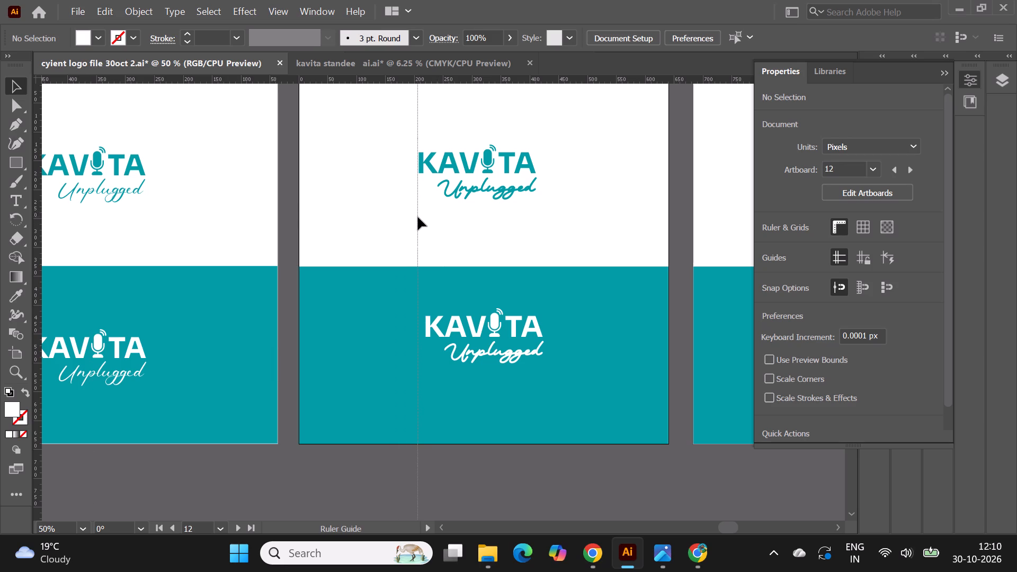
{"action": "left_click_drag", "start_coordinate": [418, 217], "coordinate": [418, 219]}
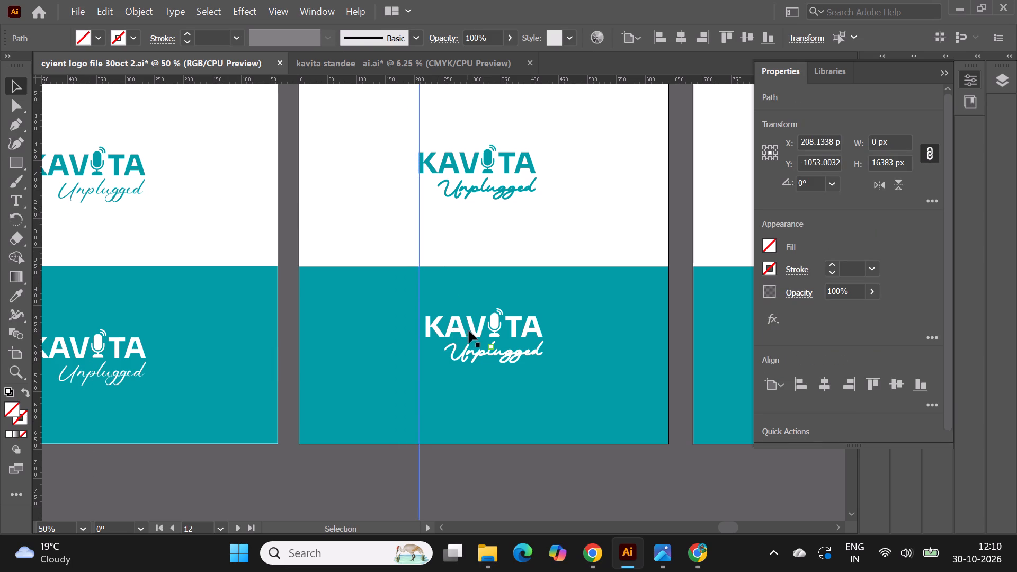
Align the white logo group's K with the vertical guide under the teal logo on artboard 12 and check the alignment.
{"action": "left_click", "coordinate": [483, 332]}
{"action": "left_click_drag", "start_coordinate": [497, 330], "coordinate": [489, 334]}
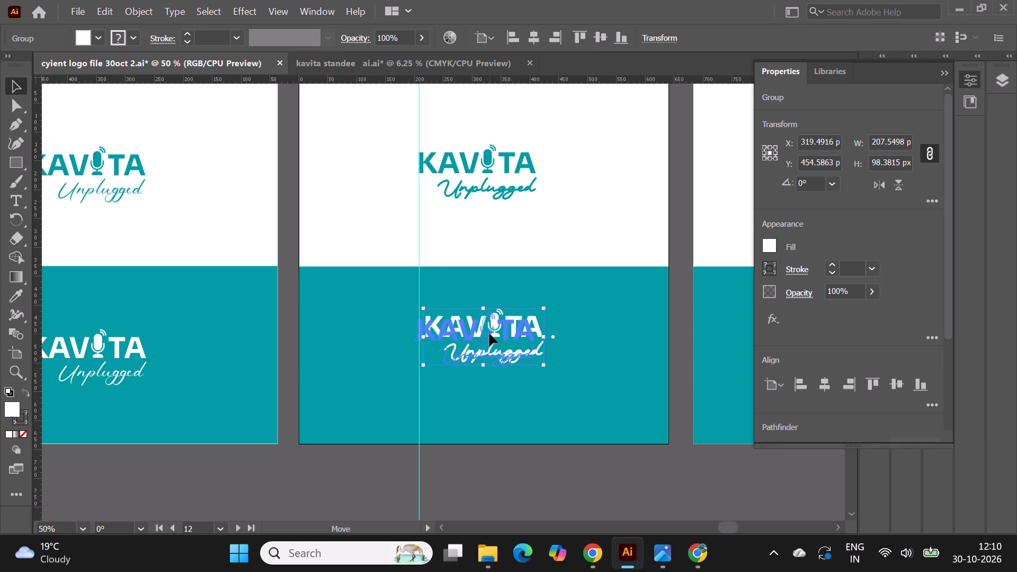
{"action": "left_click_drag", "start_coordinate": [489, 334], "coordinate": [490, 333]}
{"action": "left_click", "coordinate": [536, 464]}
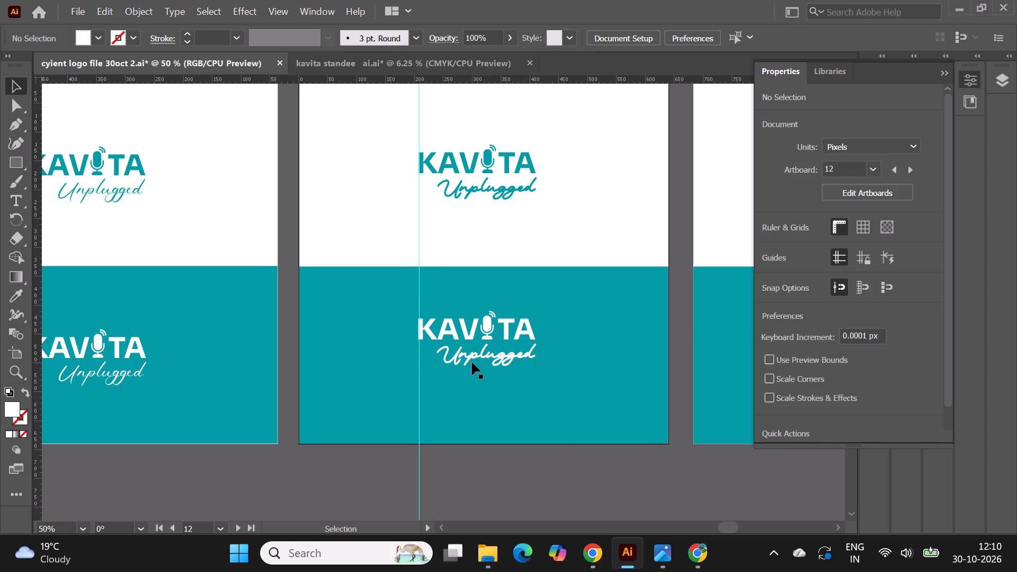
{"action": "scroll", "coordinate": [472, 362], "scroll_direction": "up", "scroll_amount": 1, "text": "alt"}
{"action": "left_click", "coordinate": [471, 326]}
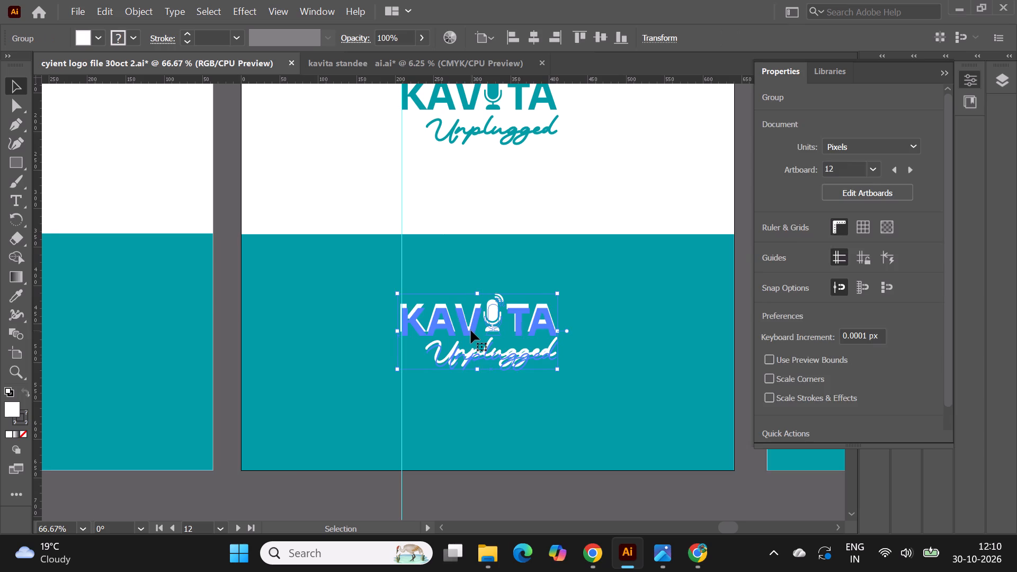
{"action": "scroll", "coordinate": [461, 326], "scroll_direction": "down", "scroll_amount": 1, "text": "alt"}
{"action": "left_click", "coordinate": [515, 496]}
Delete the vertical guide beside the two logos on artboard 12.
{"action": "left_click", "coordinate": [416, 247]}
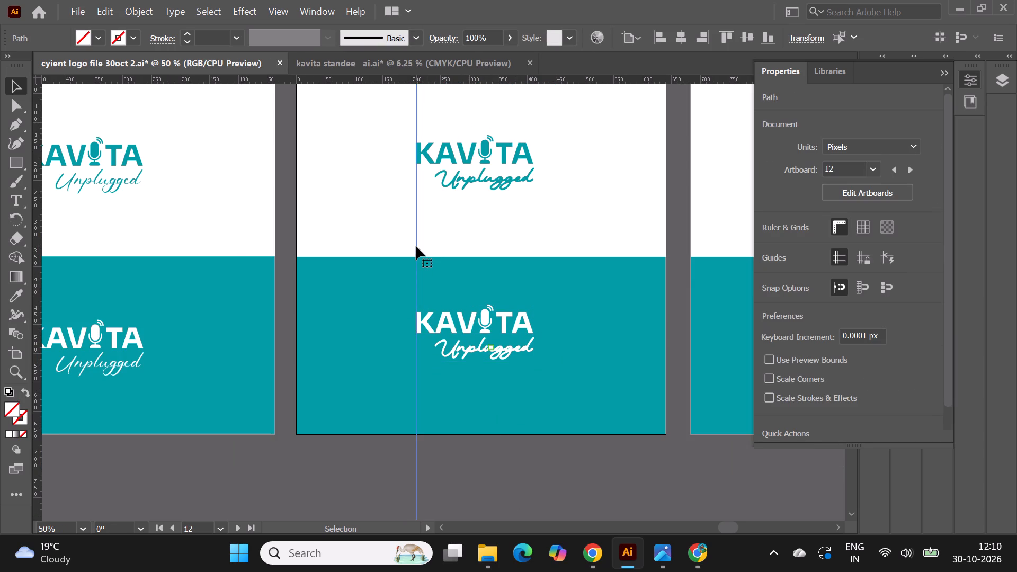
{"action": "key", "text": "Delete"}
Compare the logo variants across the artboards, then examine the "Kavita" version with the thickened "Unplugged" script up close.
{"action": "scroll", "coordinate": [416, 247], "scroll_direction": "down", "scroll_amount": 2, "text": "alt"}
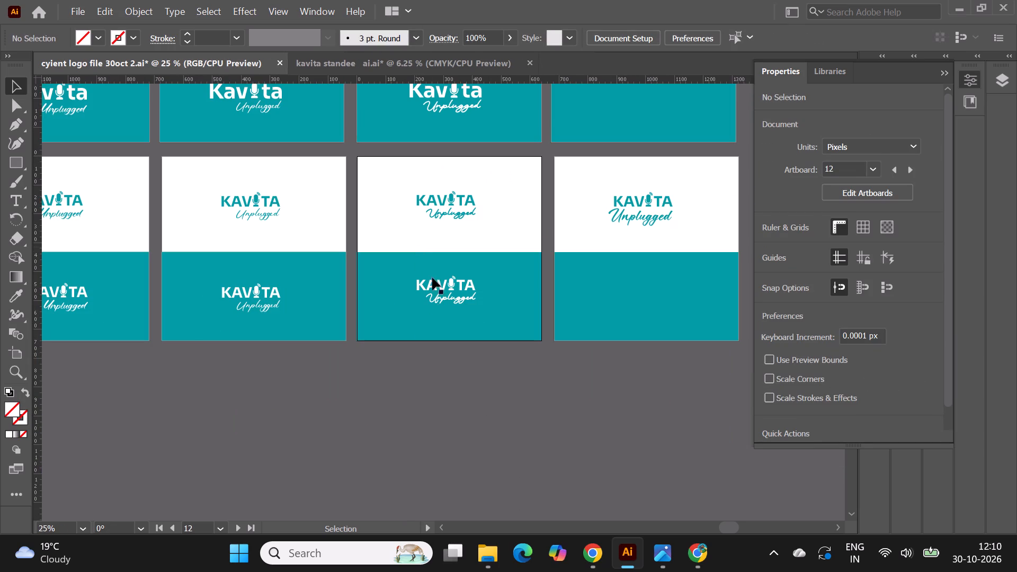
{"action": "left_click", "coordinate": [499, 406]}
{"action": "scroll", "coordinate": [216, 306], "scroll_direction": "down", "scroll_amount": 1, "text": "alt"}
{"action": "scroll", "coordinate": [326, 235], "scroll_direction": "up", "scroll_amount": 5}
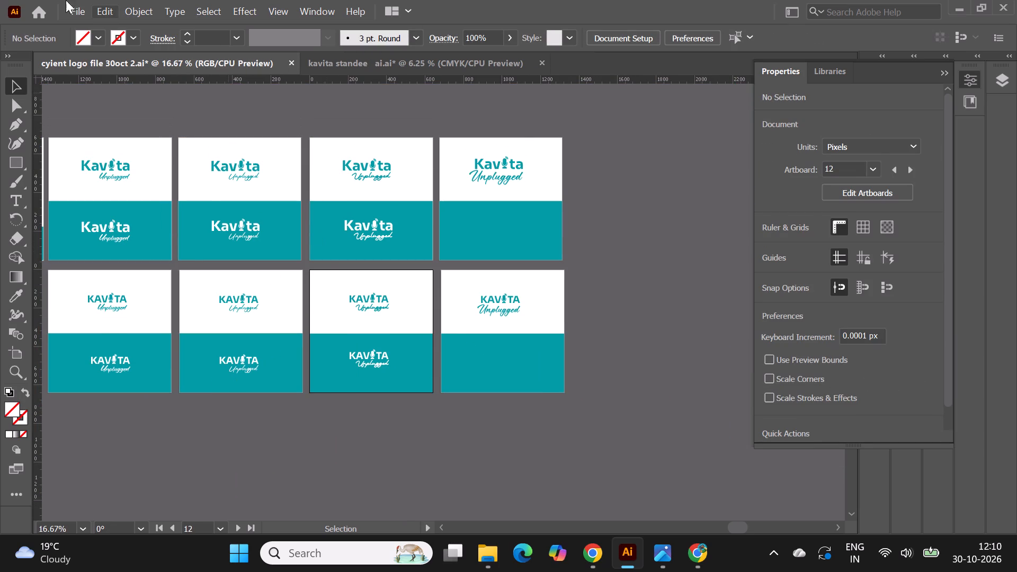
{"action": "left_click", "coordinate": [637, 239]}
{"action": "scroll", "coordinate": [637, 239], "scroll_direction": "down", "scroll_amount": 2}
{"action": "scroll", "coordinate": [319, 122], "scroll_direction": "up", "scroll_amount": 2, "text": "alt"}
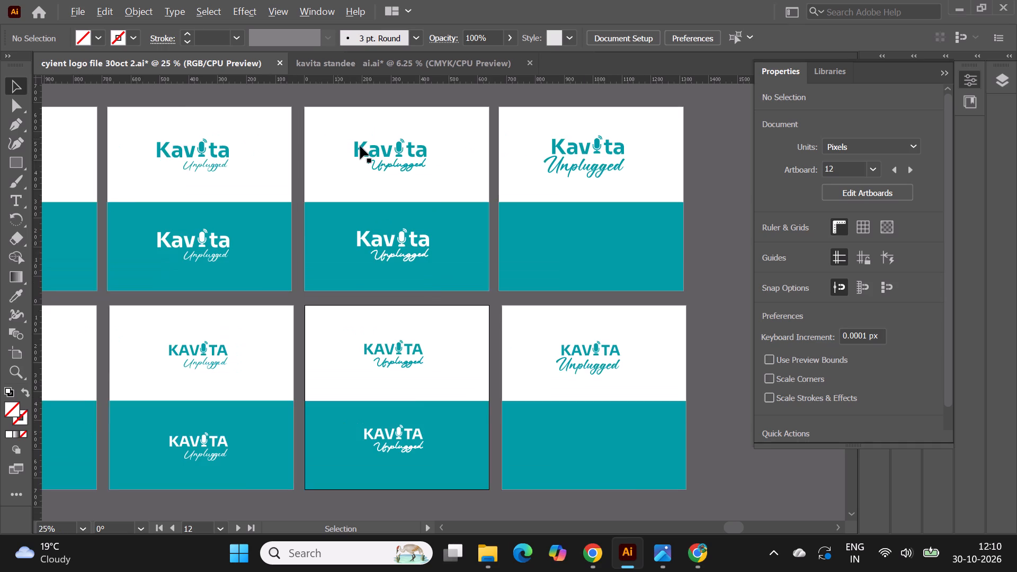
{"action": "scroll", "coordinate": [360, 146], "scroll_direction": "up", "scroll_amount": 1, "text": "alt"}
{"action": "scroll", "coordinate": [407, 147], "scroll_direction": "up", "scroll_amount": 1, "text": "alt"}
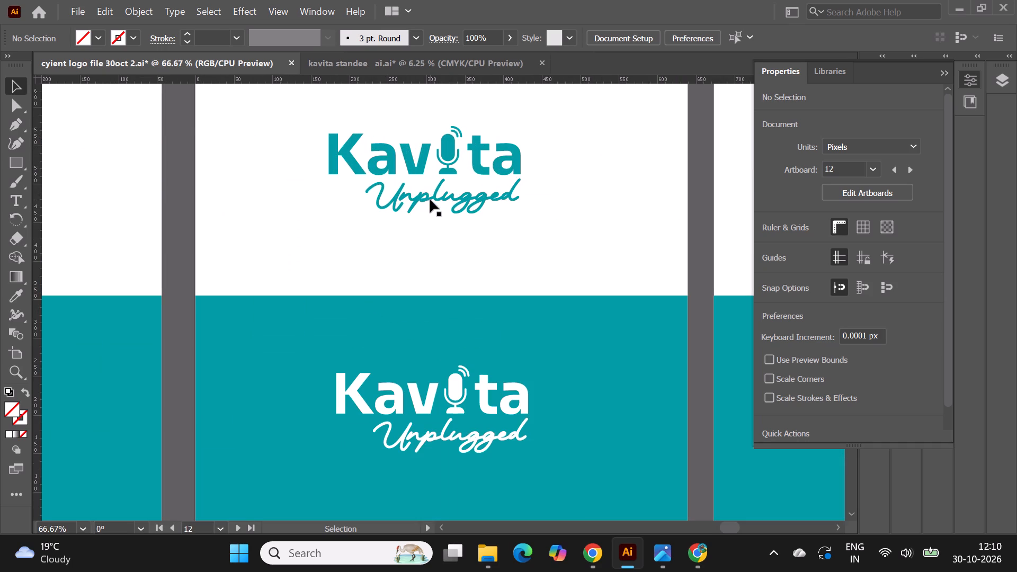
Compare the "Kavita" logo with the thickened "Unplugged" script up close and against the variants on the neighbouring artboards.
{"action": "scroll", "coordinate": [432, 175], "scroll_direction": "up", "scroll_amount": 1, "text": "alt"}
{"action": "scroll", "coordinate": [347, 149], "scroll_direction": "down", "scroll_amount": 1, "text": "alt"}
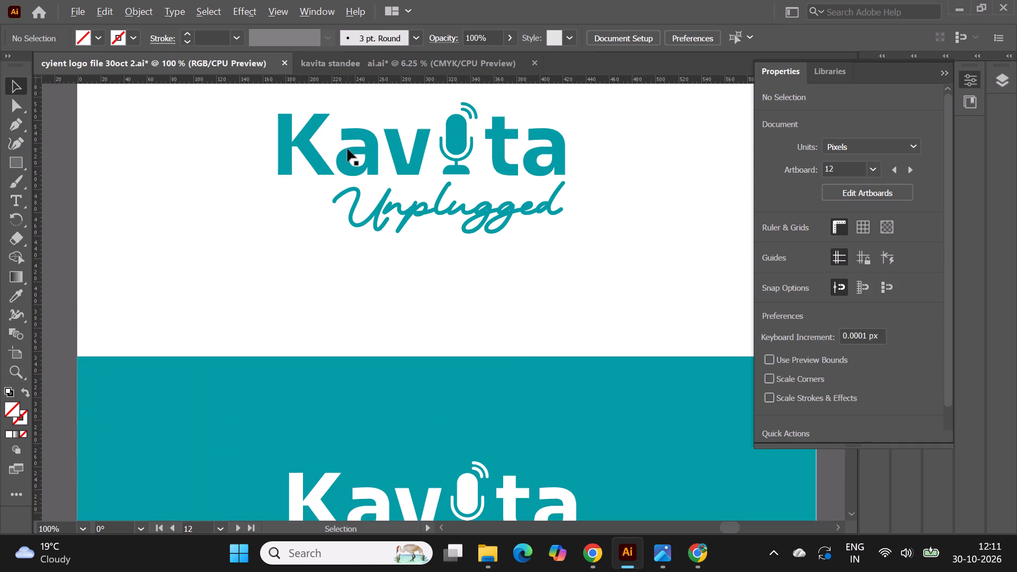
{"action": "scroll", "coordinate": [347, 149], "scroll_direction": "down", "scroll_amount": 3, "text": "alt"}
{"action": "left_click", "coordinate": [704, 299]}
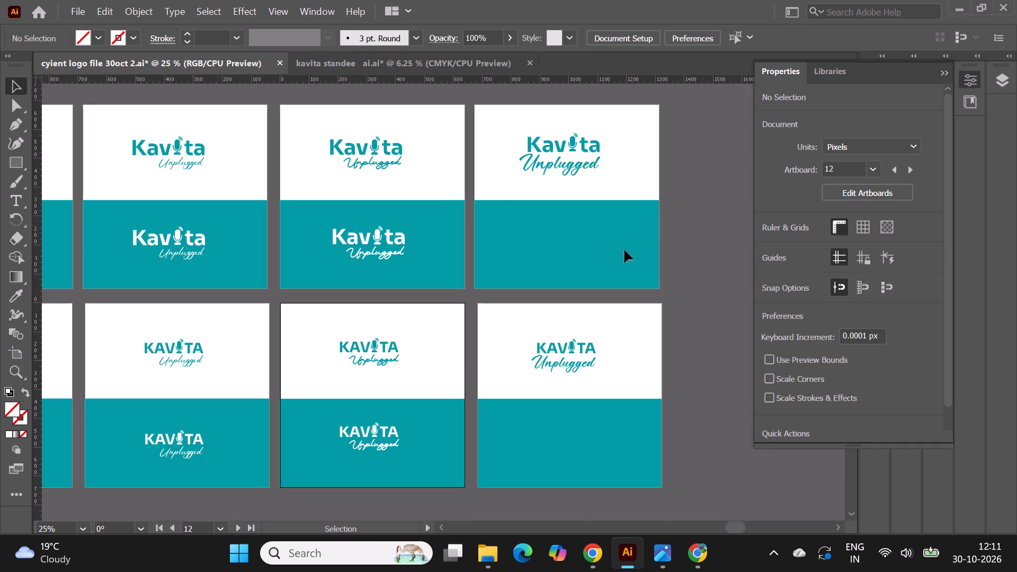
{"action": "scroll", "coordinate": [262, 106], "scroll_direction": "up", "scroll_amount": 2, "text": "alt"}
{"action": "scroll", "coordinate": [543, 210], "scroll_direction": "up", "scroll_amount": 1, "text": "alt"}
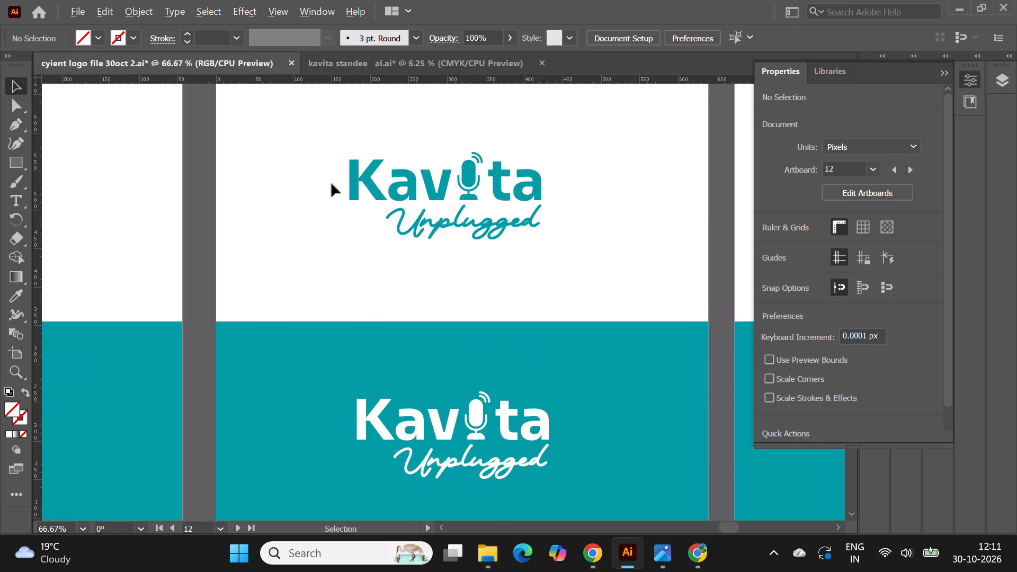
{"action": "scroll", "coordinate": [259, 183], "scroll_direction": "down", "scroll_amount": 3, "text": "alt"}
{"action": "left_click", "coordinate": [676, 208]}
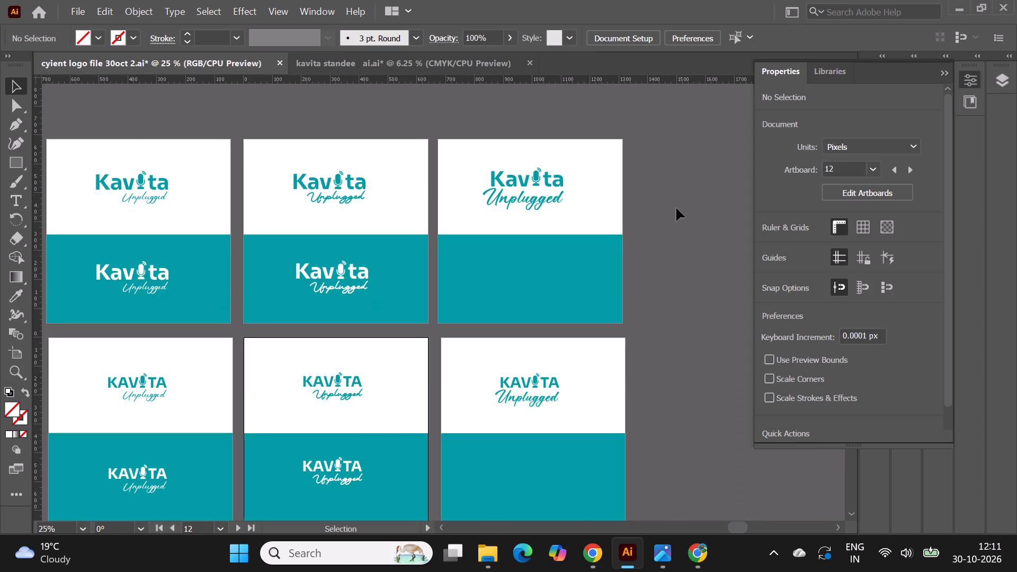
Ungroup the teal "Kavita Unplugged" logo on the white half of artboard 11.
{"action": "scroll", "coordinate": [522, 181], "scroll_direction": "up", "scroll_amount": 1, "text": "alt"}
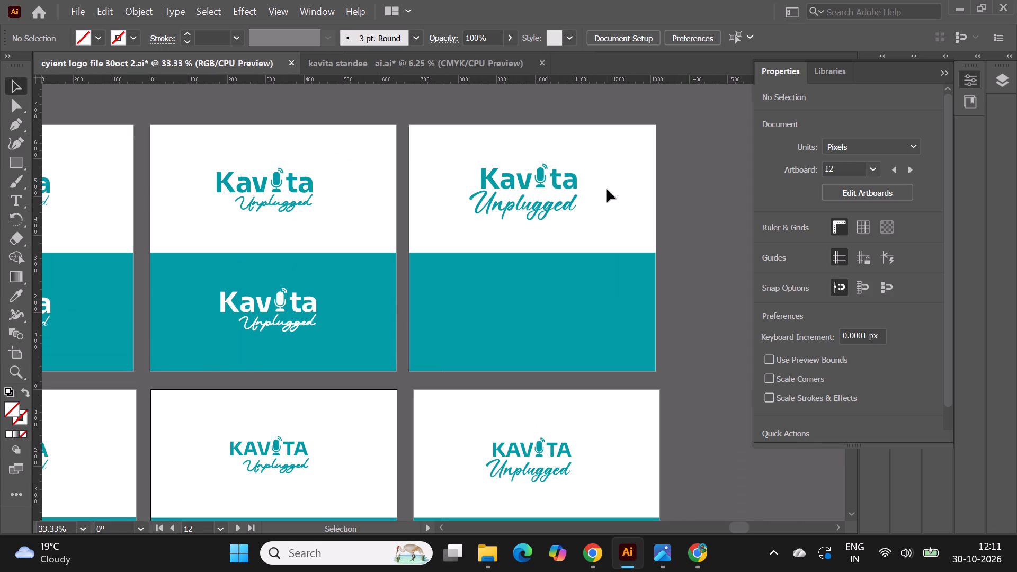
{"action": "scroll", "coordinate": [615, 190], "scroll_direction": "up", "scroll_amount": 2, "text": "alt"}
{"action": "left_click", "coordinate": [506, 219]}
{"action": "right_click", "coordinate": [498, 223]}
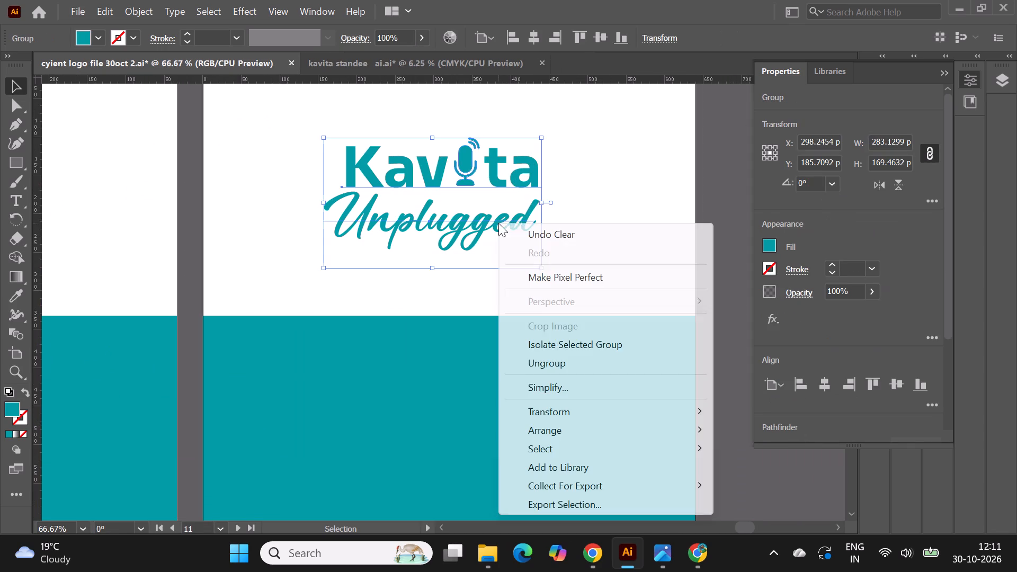
{"action": "left_click", "coordinate": [554, 359]}
{"action": "double_click", "coordinate": [717, 268]}
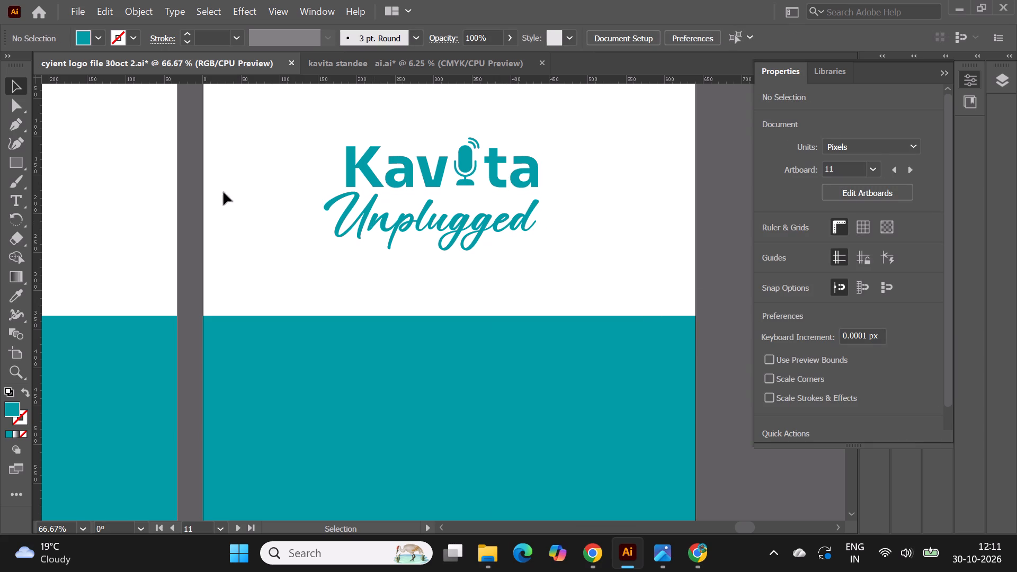
Place a vertical guide where the first "a" of "Kavita" starts on artboard 11 and move the "Unplugged" script to start at it.
{"action": "left_click_drag", "start_coordinate": [37, 240], "coordinate": [386, 202]}
{"action": "left_click", "coordinate": [398, 227]}
{"action": "left_click_drag", "start_coordinate": [399, 225], "coordinate": [452, 224]}
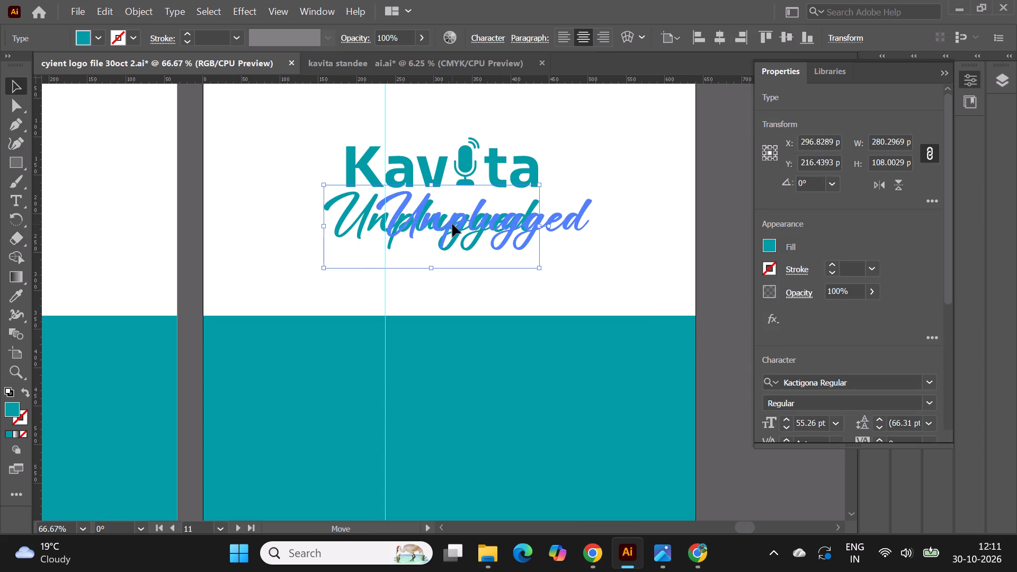
{"action": "left_click_drag", "start_coordinate": [452, 224], "coordinate": [459, 226]}
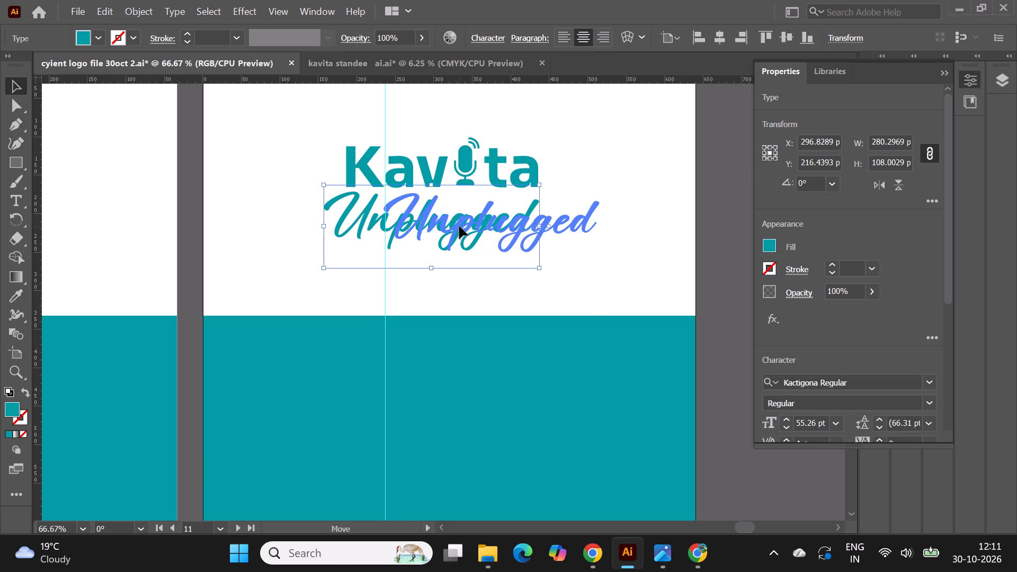
{"action": "left_click_drag", "start_coordinate": [459, 226], "coordinate": [460, 226]}
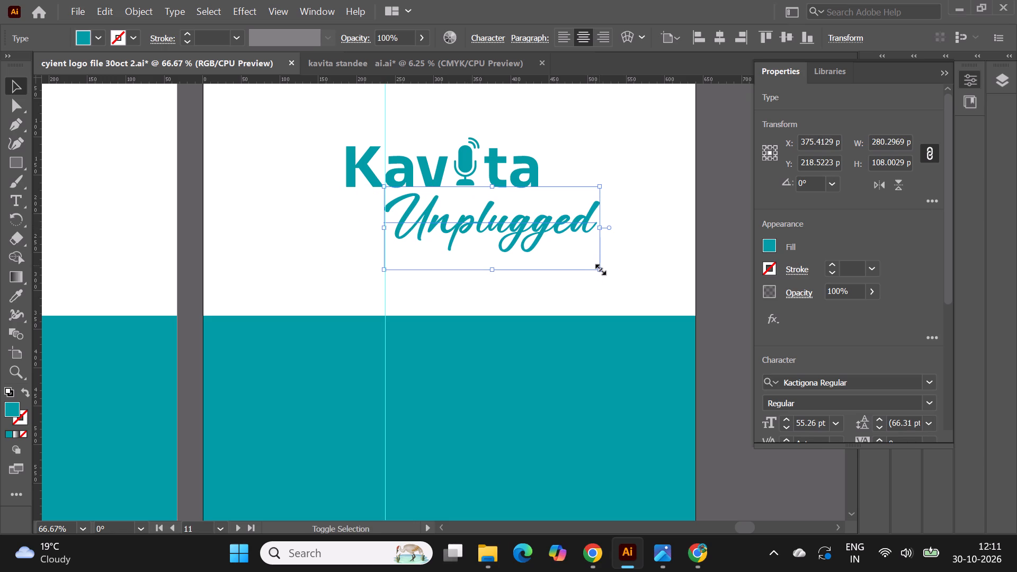
Scale the "Unplugged" script down proportionally to about 243 px wide and nudge it to about X 359 px beside the guide.
{"action": "left_click_drag", "start_coordinate": [599, 270], "coordinate": [577, 258], "text": "shift"}
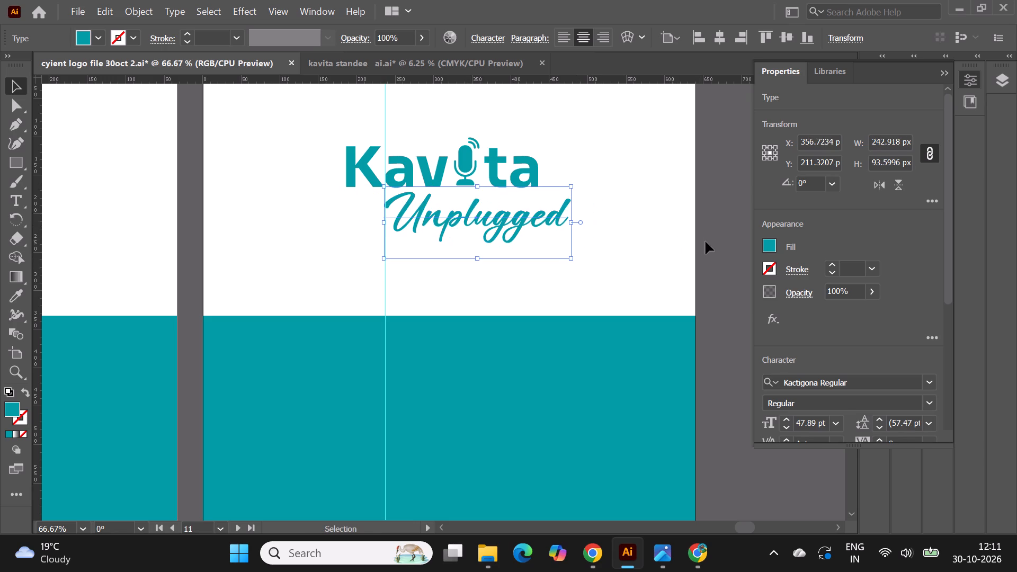
{"action": "left_click", "coordinate": [707, 243]}
{"action": "left_click", "coordinate": [407, 207]}
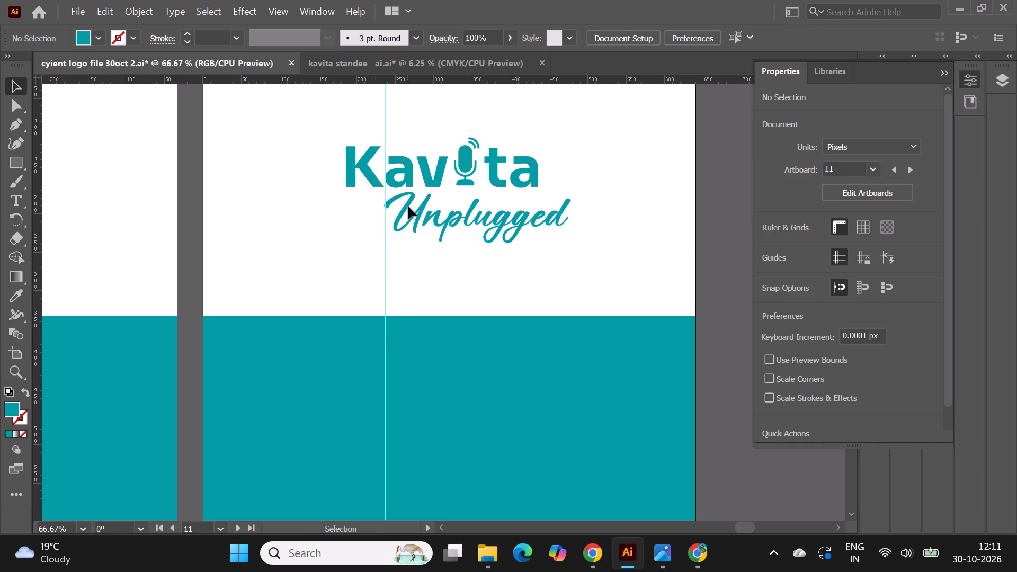
{"action": "scroll", "coordinate": [404, 196], "scroll_direction": "down", "scroll_amount": 1, "text": "alt"}
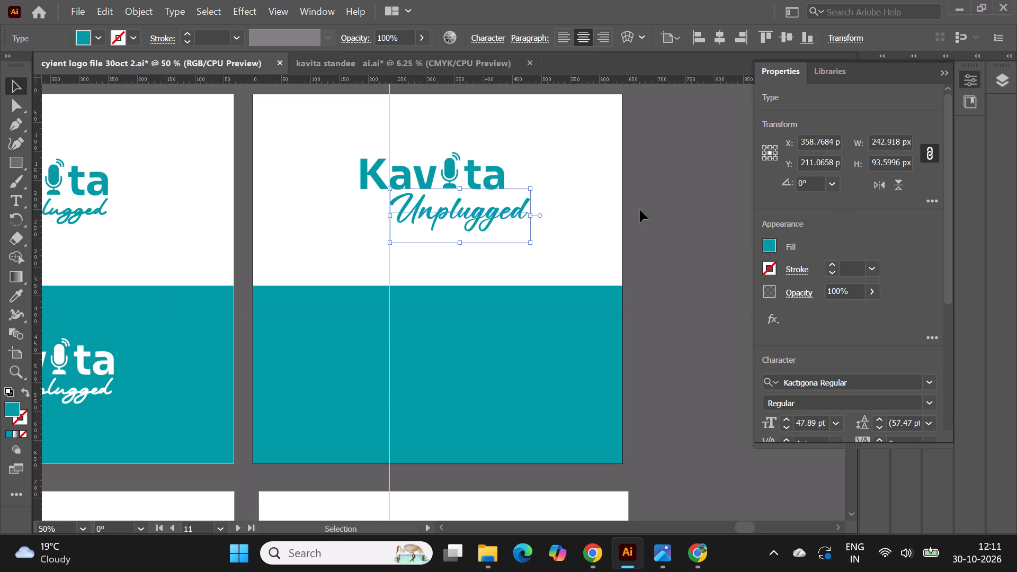
{"action": "left_click", "coordinate": [673, 218]}
Compare the repositioned "Kavita Unplugged" logo on artboard 11 with the variants on the neighbouring artboards.
{"action": "scroll", "coordinate": [690, 175], "scroll_direction": "down", "scroll_amount": 2, "text": "alt"}
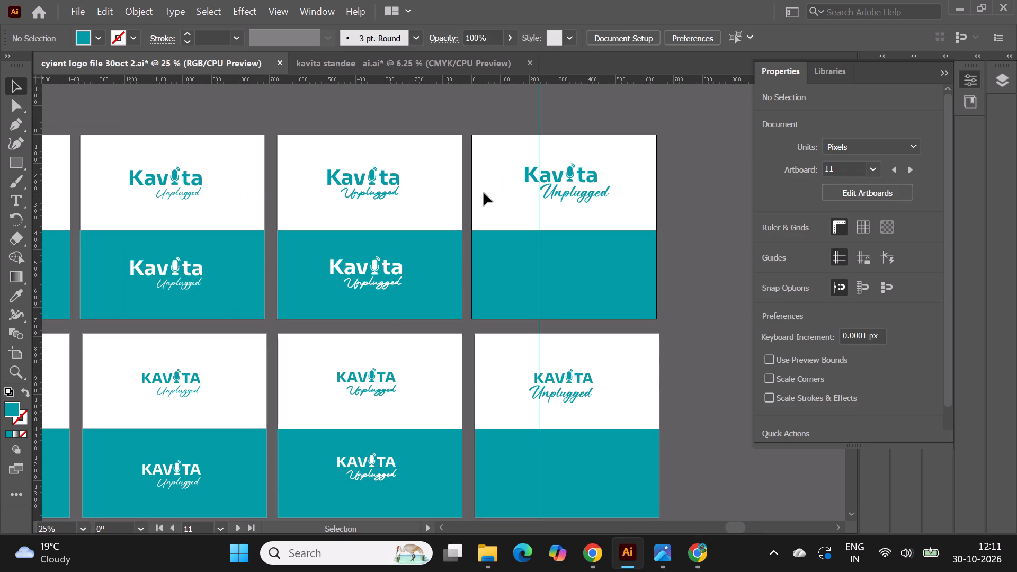
{"action": "scroll", "coordinate": [484, 193], "scroll_direction": "up", "scroll_amount": 1, "text": "alt"}
{"action": "scroll", "coordinate": [335, 159], "scroll_direction": "up", "scroll_amount": 1, "text": "alt"}
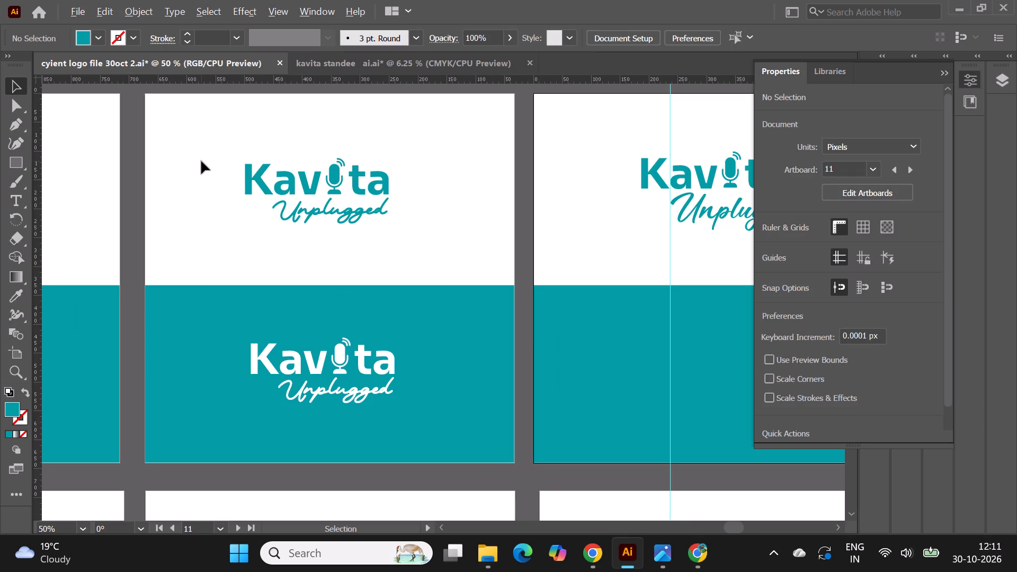
{"action": "scroll", "coordinate": [201, 161], "scroll_direction": "down", "scroll_amount": 2, "text": "alt"}
{"action": "left_click", "coordinate": [698, 205]}
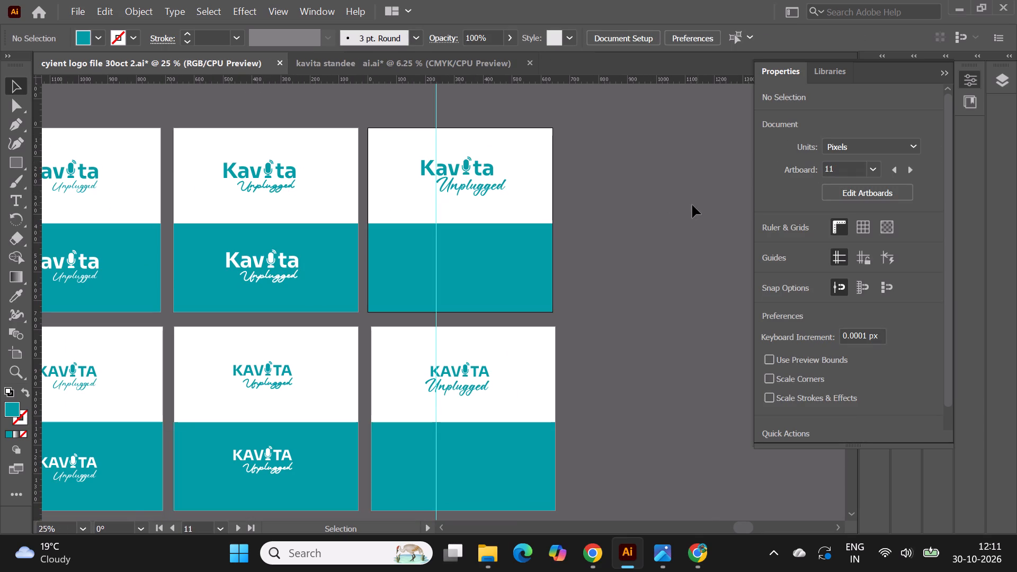
{"action": "scroll", "coordinate": [431, 182], "scroll_direction": "up", "scroll_amount": 1, "text": "alt"}
{"action": "scroll", "coordinate": [535, 172], "scroll_direction": "up", "scroll_amount": 1, "text": "alt"}
{"action": "scroll", "coordinate": [535, 172], "scroll_direction": "down", "scroll_amount": 1, "text": "alt"}
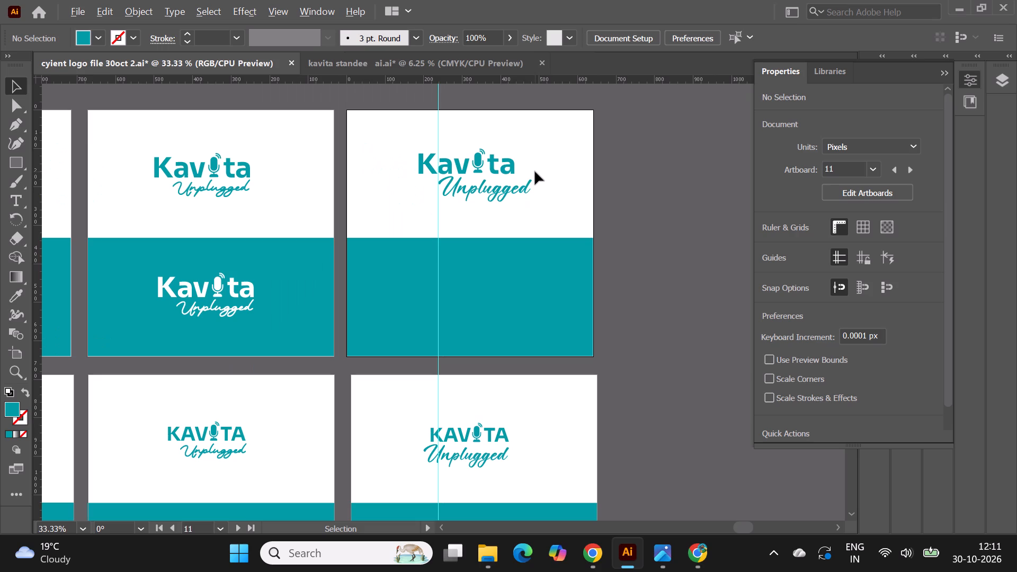
{"action": "scroll", "coordinate": [508, 176], "scroll_direction": "up", "scroll_amount": 2, "text": "alt"}
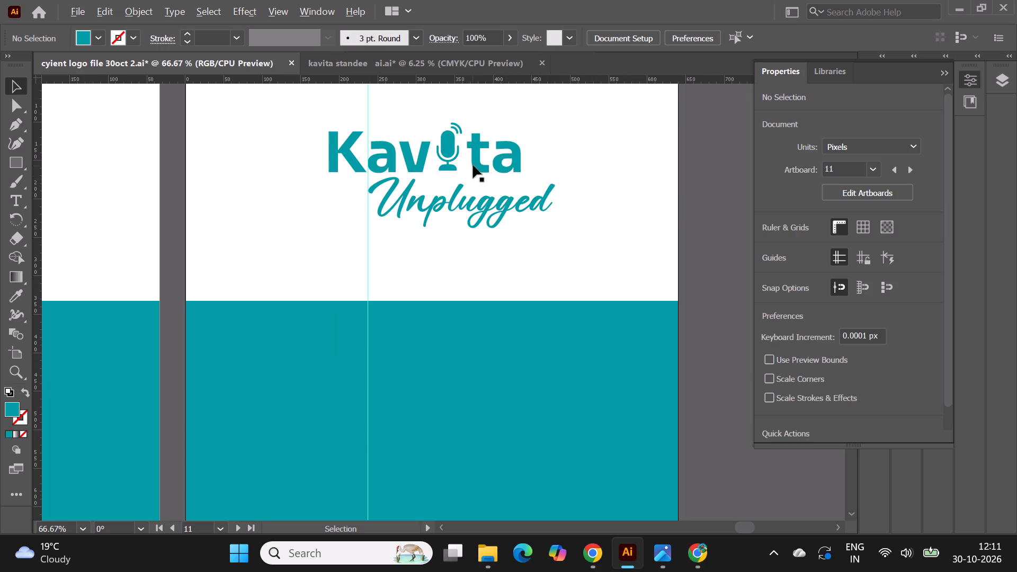
{"action": "scroll", "coordinate": [473, 165], "scroll_direction": "down", "scroll_amount": 2, "text": "alt"}
{"action": "left_click", "coordinate": [674, 205]}
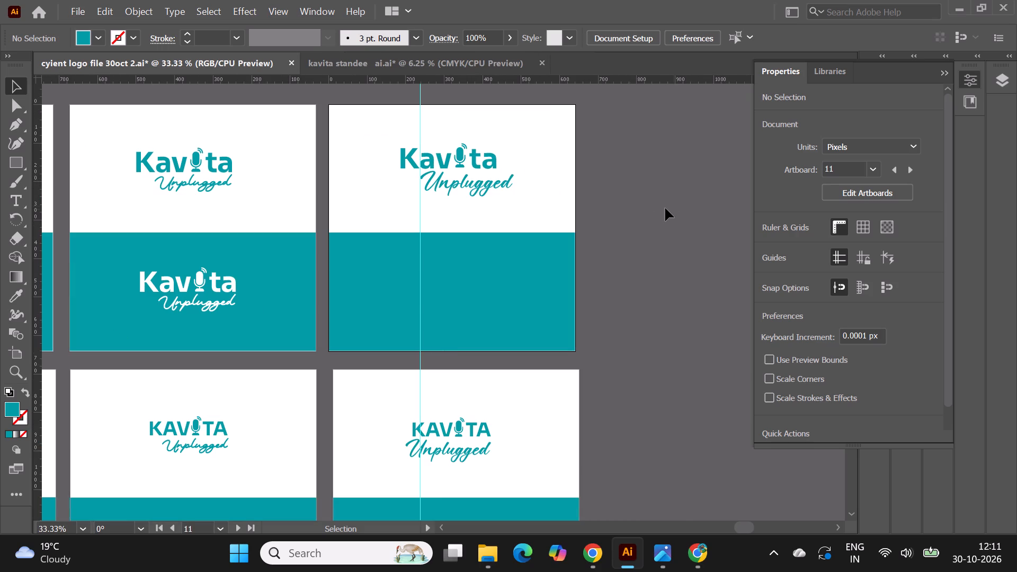
Delete the vertical guide through the teal logo on artboard 11.
{"action": "scroll", "coordinate": [471, 170], "scroll_direction": "up", "scroll_amount": 1, "text": "alt"}
{"action": "left_click", "coordinate": [394, 211]}
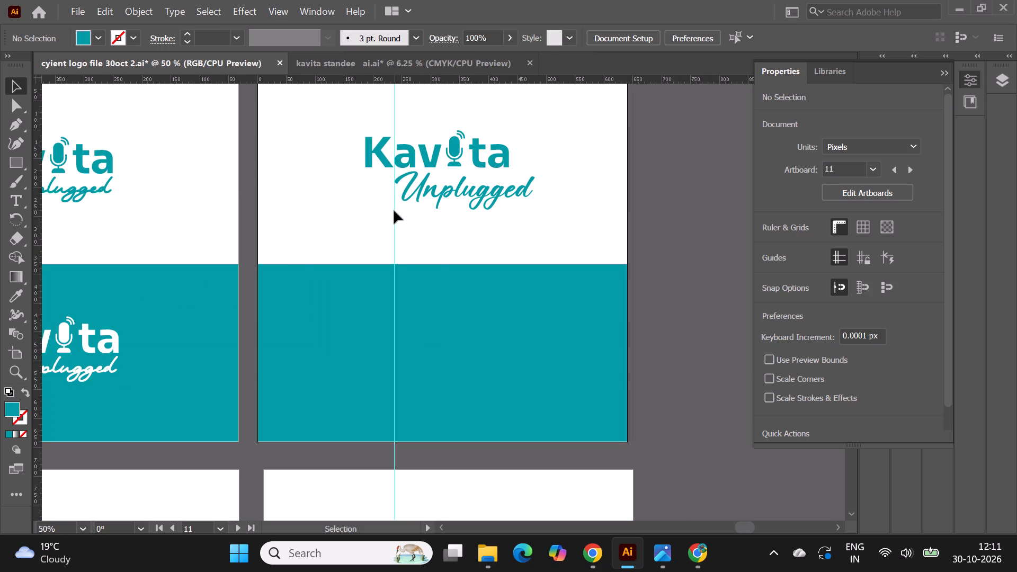
{"action": "key", "text": "Delete"}
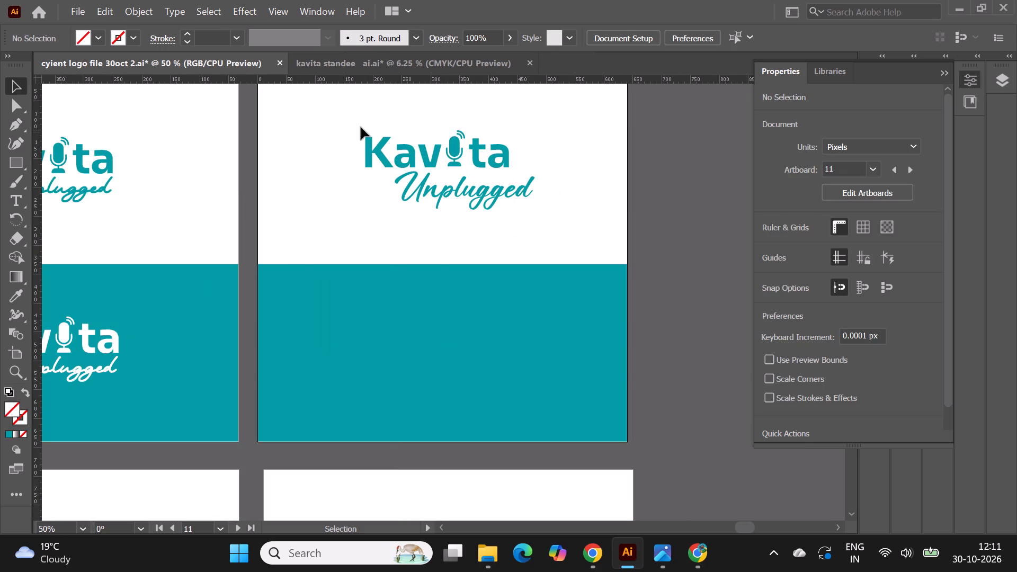
Group the "Kavita" lettering, microphone and "Unplugged" script on artboard 11 and shift the group to about X 323 px.
{"action": "left_click_drag", "start_coordinate": [354, 119], "coordinate": [546, 211]}
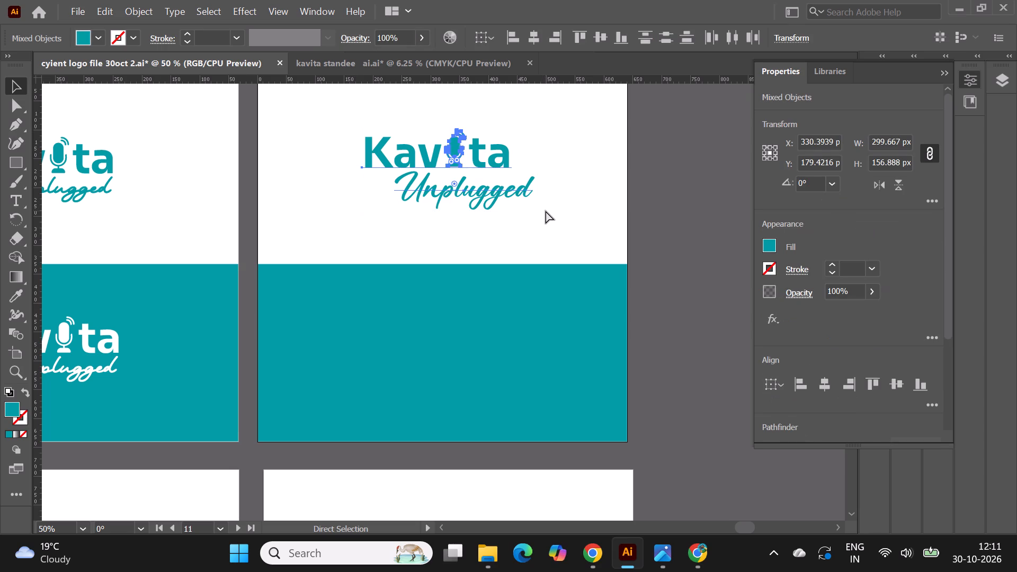
{"action": "key", "text": "ctrl+g"}
{"action": "left_click", "coordinate": [689, 241]}
{"action": "scroll", "coordinate": [640, 203], "scroll_direction": "down", "scroll_amount": 1, "text": "alt"}
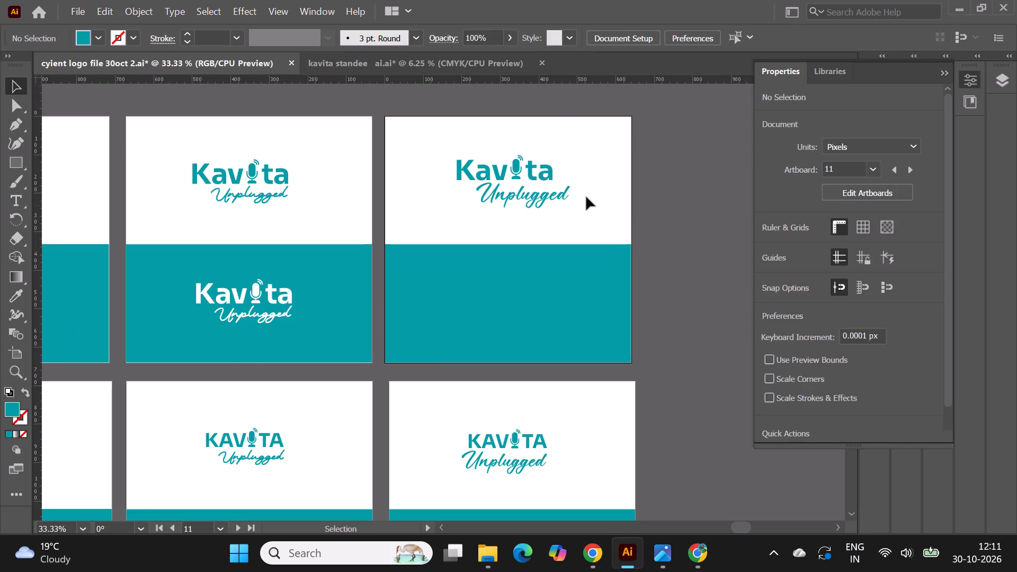
{"action": "scroll", "coordinate": [584, 197], "scroll_direction": "up", "scroll_amount": 1, "text": "alt"}
{"action": "left_click_drag", "start_coordinate": [479, 152], "coordinate": [475, 154]}
Duplicate the teal logo group onto the teal half of artboard 11 and stack the copy above the teal rectangle.
{"action": "left_click_drag", "start_coordinate": [477, 151], "coordinate": [487, 339], "text": "alt"}
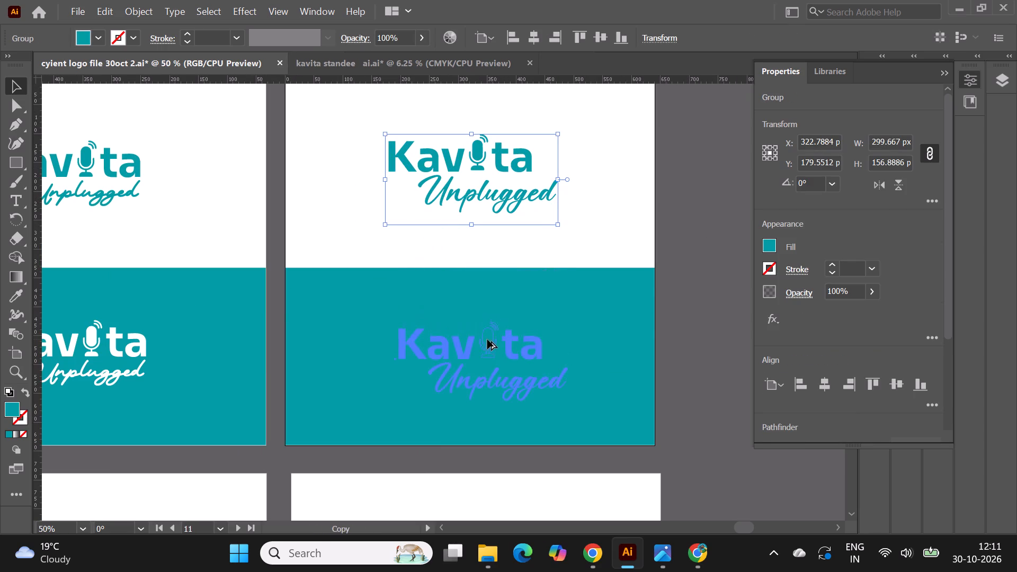
{"action": "left_click_drag", "start_coordinate": [487, 339], "coordinate": [486, 329], "text": "alt"}
{"action": "left_click", "coordinate": [997, 83]}
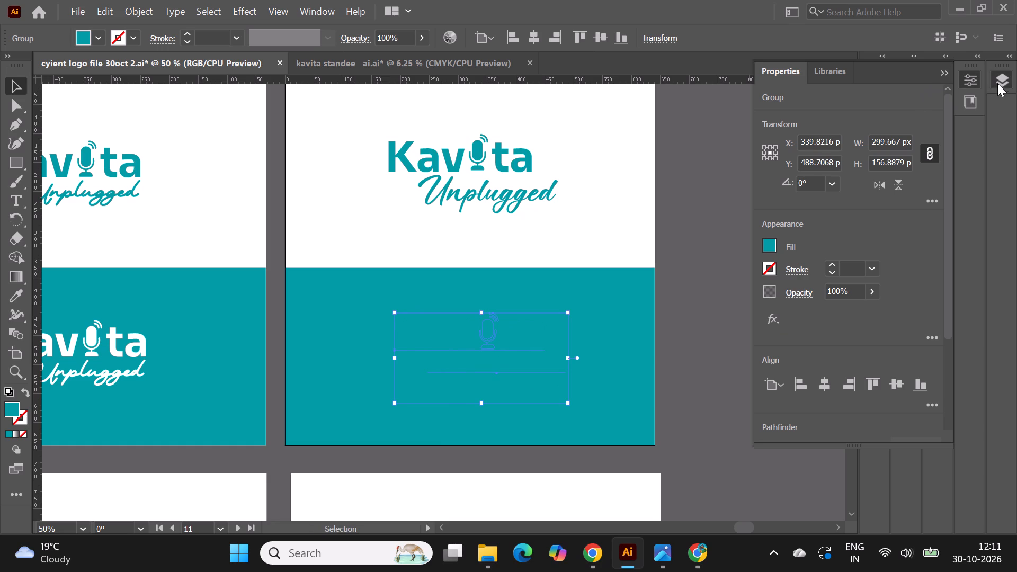
{"action": "scroll", "coordinate": [891, 283], "scroll_direction": "down", "scroll_amount": 5}
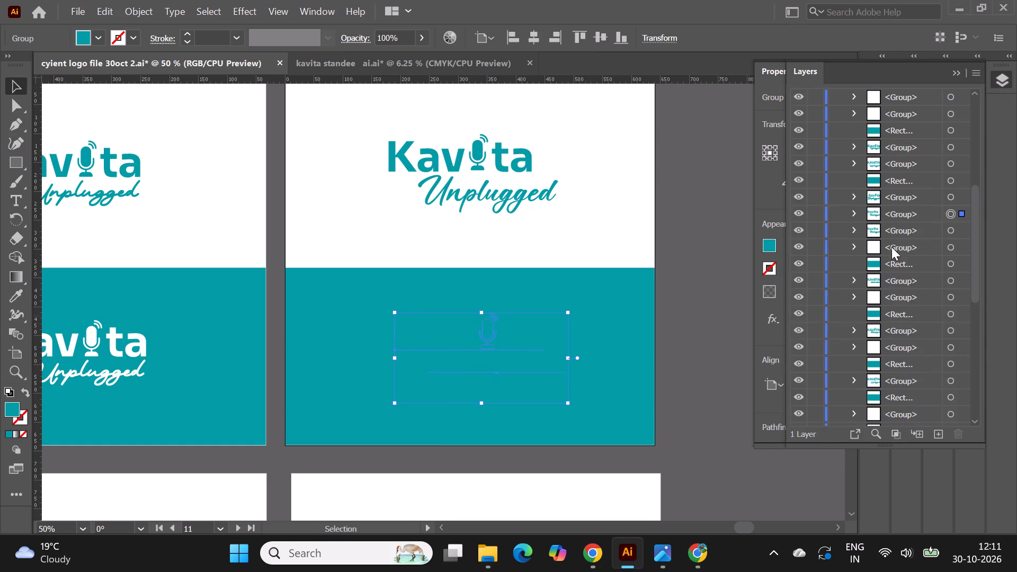
{"action": "left_click", "coordinate": [917, 215]}
{"action": "left_click_drag", "start_coordinate": [924, 215], "coordinate": [917, 183]}
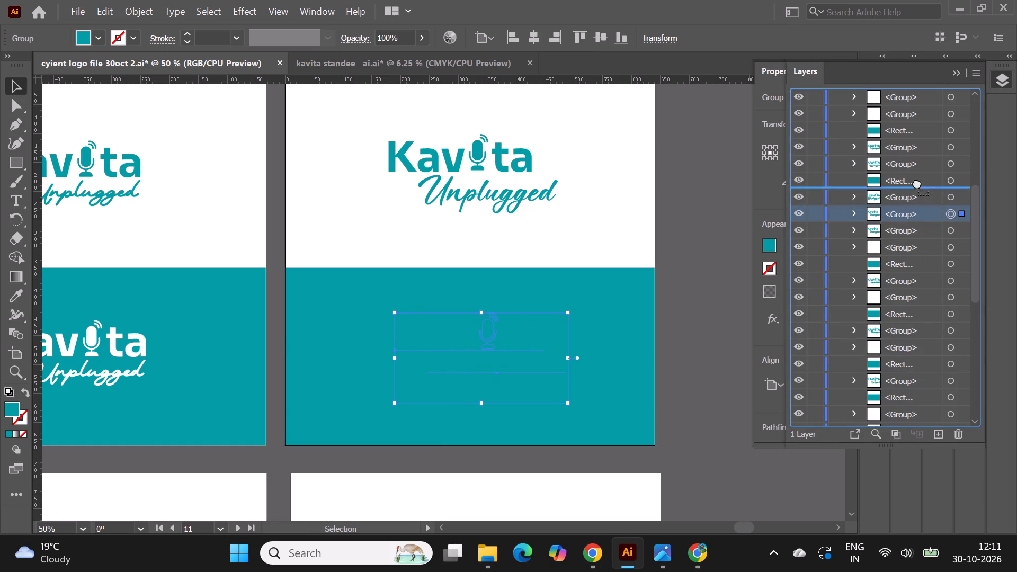
{"action": "left_click_drag", "start_coordinate": [917, 183], "coordinate": [917, 175]}
Fill the duplicated logo group on the teal half of artboard 11 with white.
{"action": "left_click", "coordinate": [79, 42]}
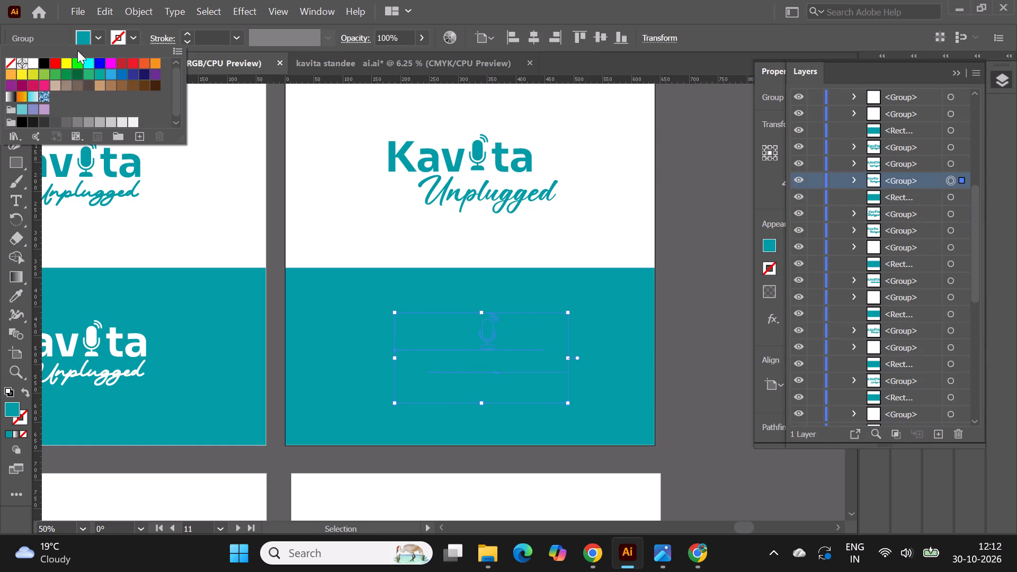
{"action": "left_click", "coordinate": [30, 67]}
{"action": "left_click", "coordinate": [699, 267]}
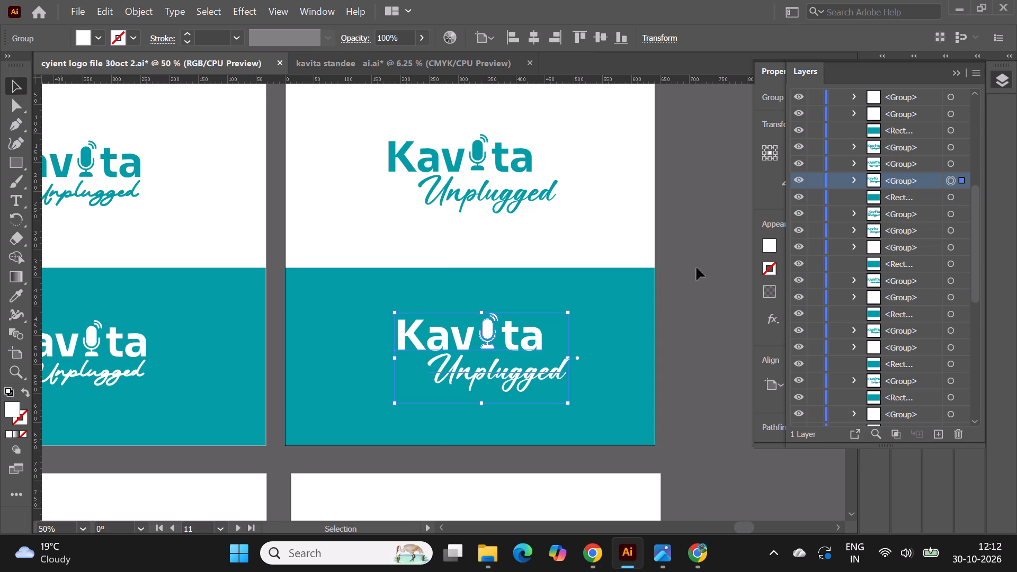
Place a vertical guide along the outer edge of the teal "Kavita" logo's K on artboard 11.
{"action": "left_click_drag", "start_coordinate": [35, 260], "coordinate": [387, 231]}
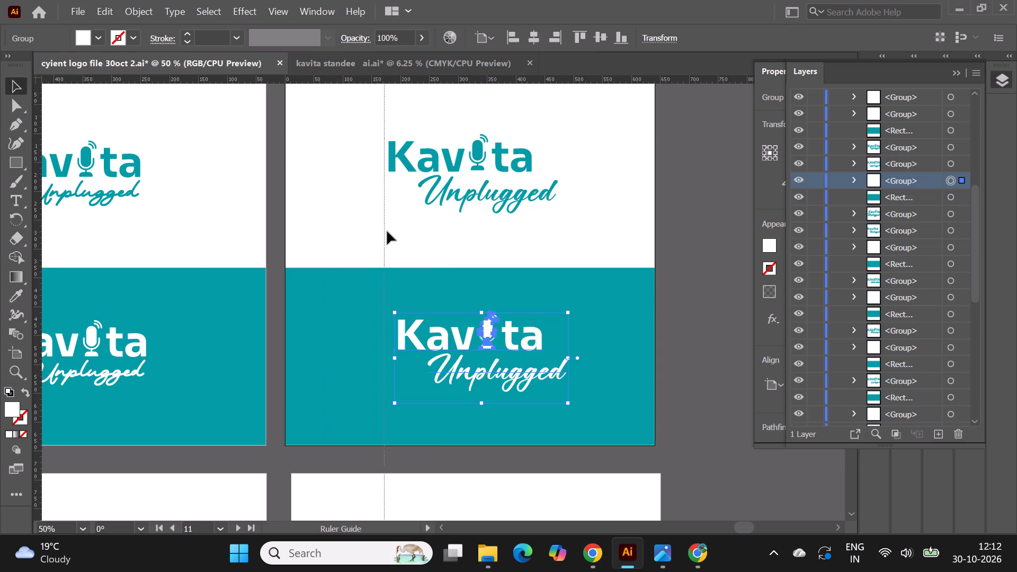
{"action": "left_click_drag", "start_coordinate": [387, 231], "coordinate": [388, 212]}
Align the white logo group's K with the vertical guide on artboard 11.
{"action": "left_click", "coordinate": [461, 348]}
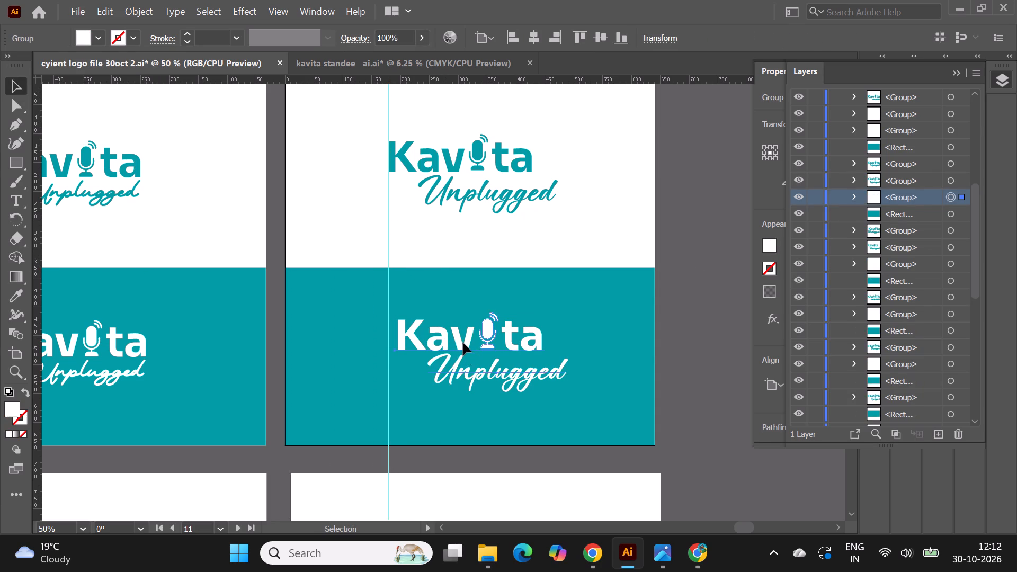
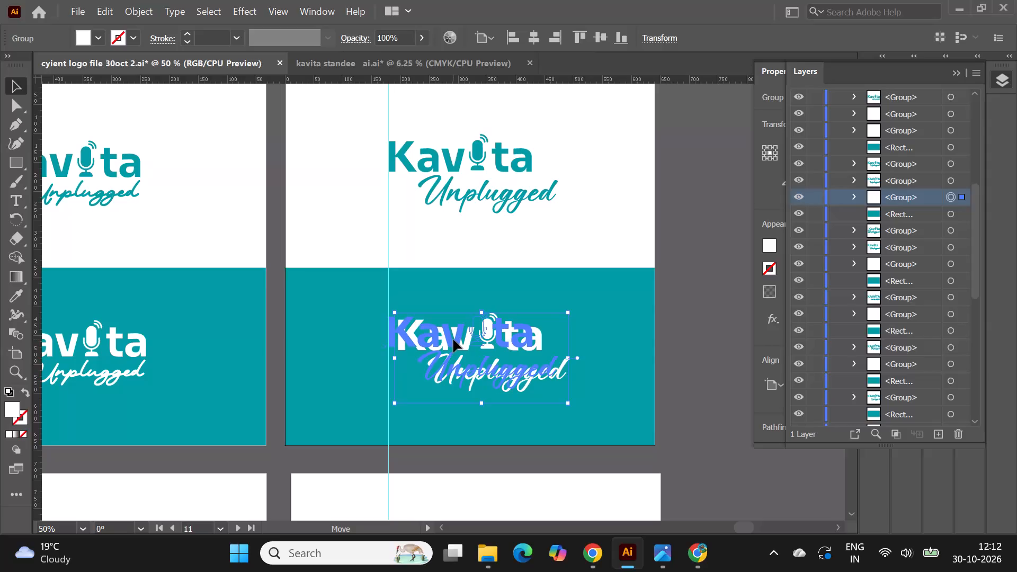
Delete the vertical guide running through the logos on artboard 11.
{"action": "left_click", "coordinate": [477, 326]}
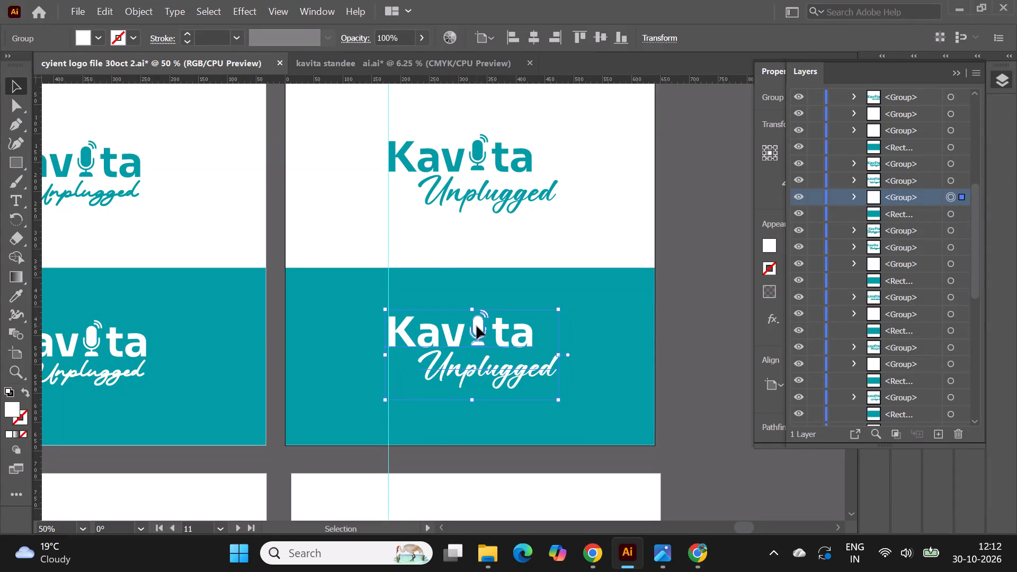
{"action": "left_click", "coordinate": [702, 342]}
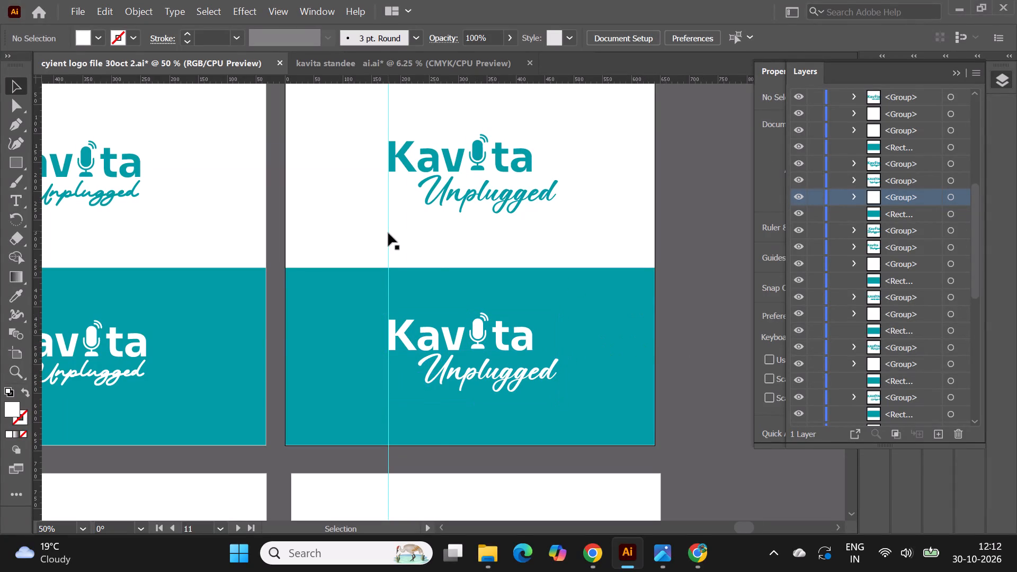
{"action": "left_click", "coordinate": [389, 234]}
{"action": "key", "text": "Delete"}
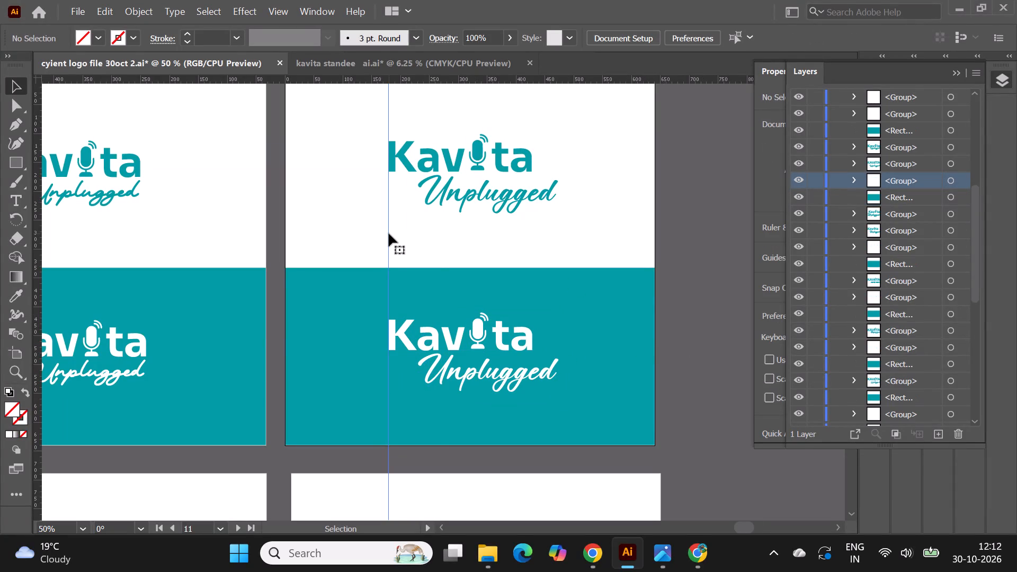
Place a vertical guide on artboard 13 where the K of the teal "KAVITA" logo meets the A.
{"action": "scroll", "coordinate": [513, 191], "scroll_direction": "down", "scroll_amount": 2, "text": "alt"}
{"action": "scroll", "coordinate": [665, 202], "scroll_direction": "down", "scroll_amount": 2}
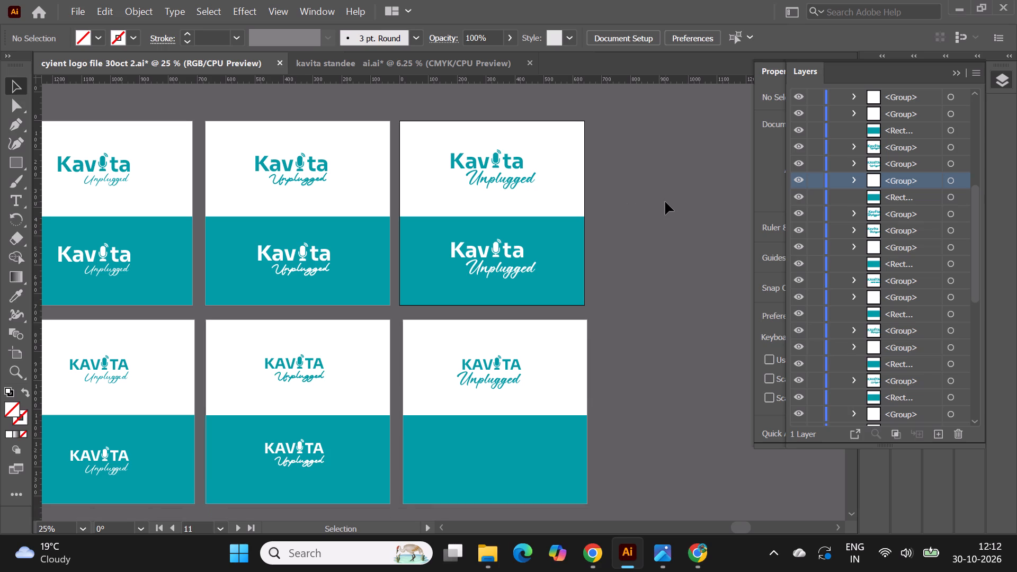
{"action": "left_click", "coordinate": [665, 202]}
{"action": "scroll", "coordinate": [493, 153], "scroll_direction": "down", "scroll_amount": 1, "text": "alt"}
{"action": "left_click", "coordinate": [606, 244]}
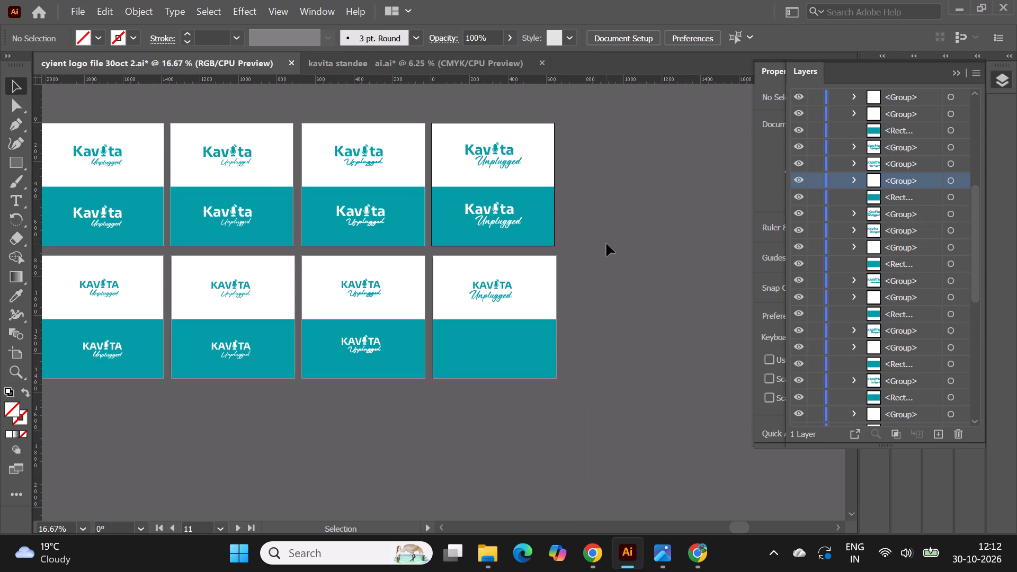
{"action": "scroll", "coordinate": [503, 185], "scroll_direction": "up", "scroll_amount": 1, "text": "alt"}
{"action": "scroll", "coordinate": [502, 185], "scroll_direction": "down", "scroll_amount": 1, "text": "alt"}
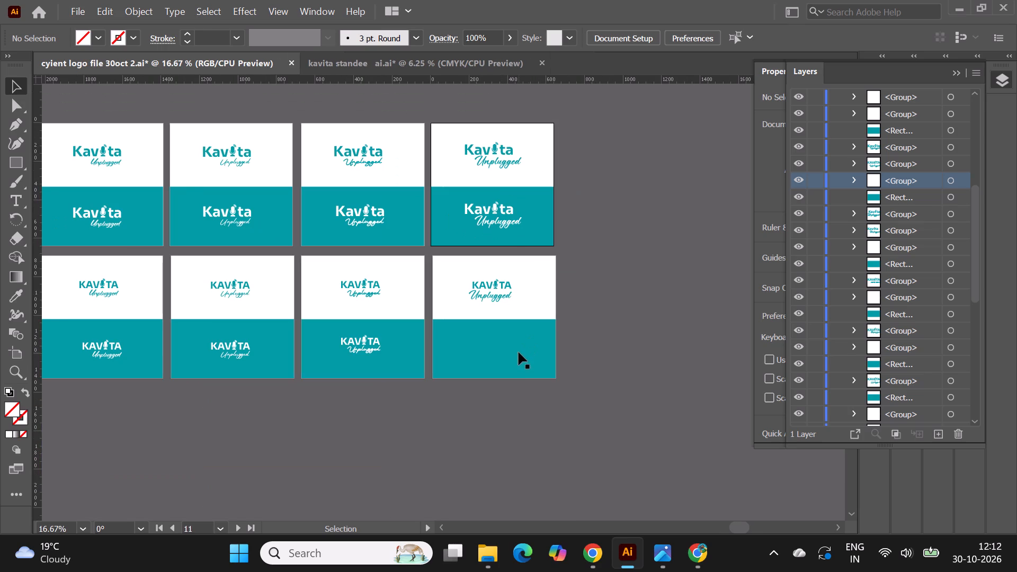
{"action": "scroll", "coordinate": [476, 352], "scroll_direction": "up", "scroll_amount": 2, "text": "alt"}
{"action": "left_click", "coordinate": [568, 251]}
{"action": "scroll", "coordinate": [483, 281], "scroll_direction": "up", "scroll_amount": 1, "text": "alt"}
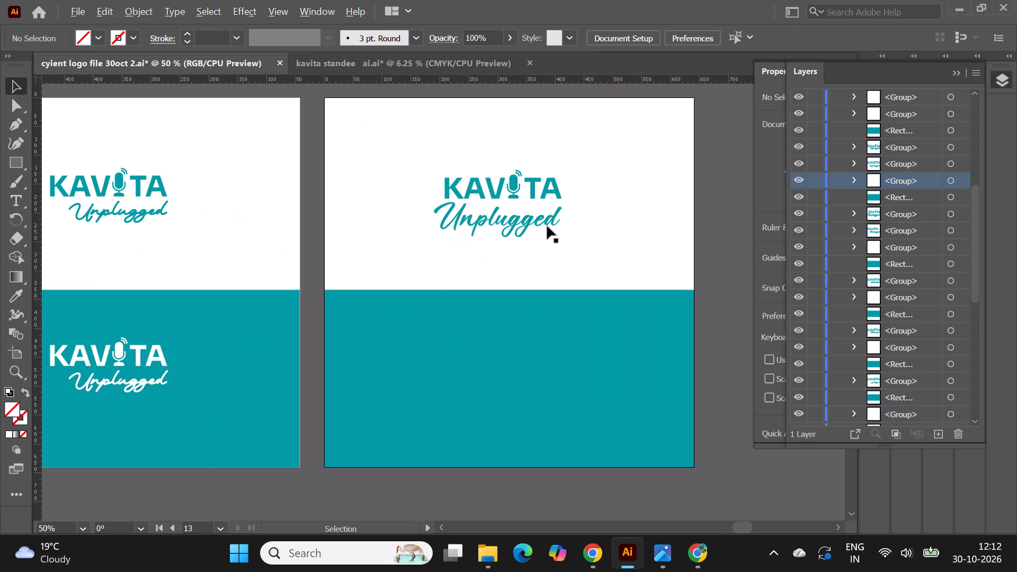
{"action": "right_click", "coordinate": [510, 185]}
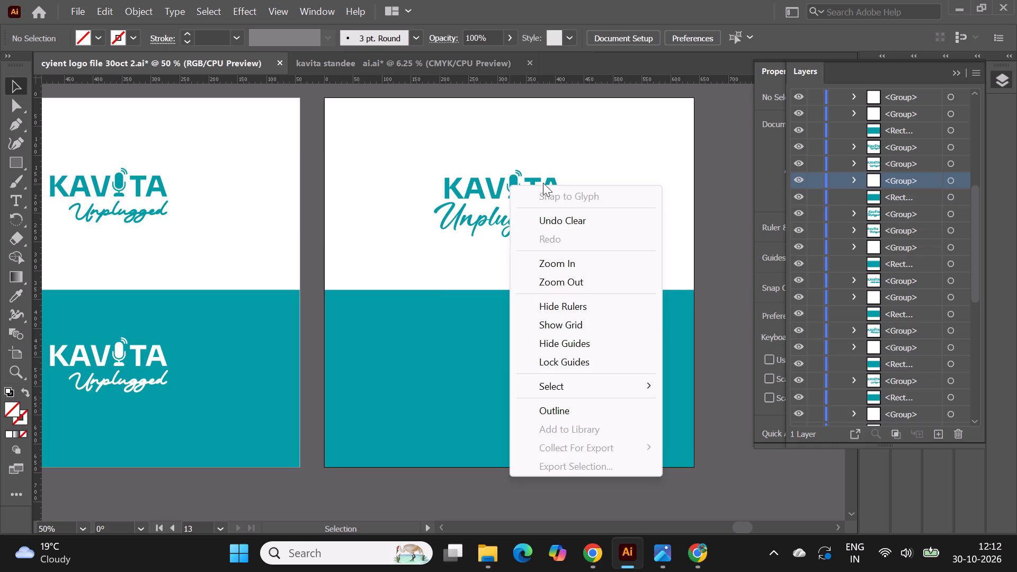
{"action": "left_click", "coordinate": [723, 189]}
{"action": "left_click", "coordinate": [623, 197]}
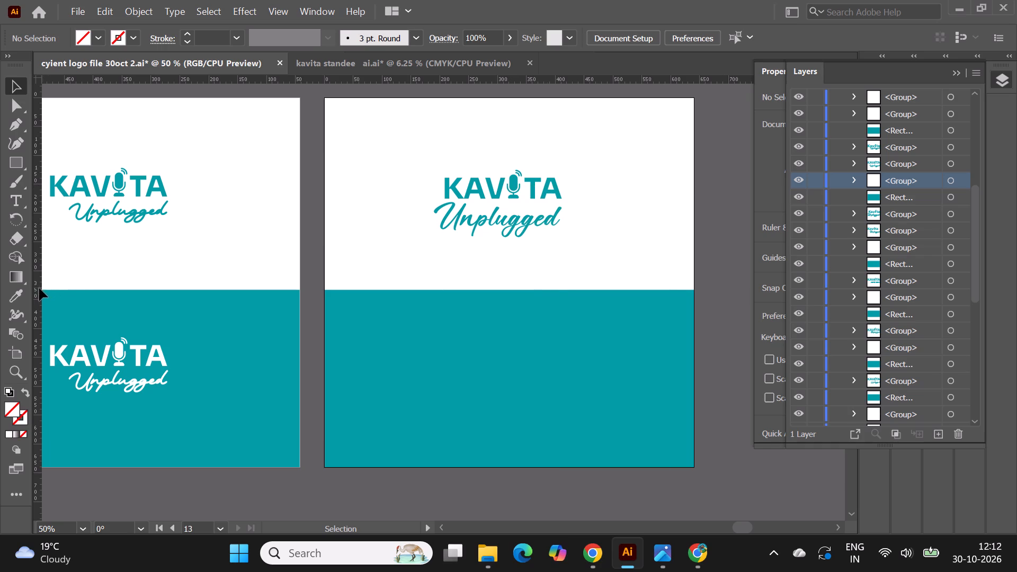
{"action": "left_click_drag", "start_coordinate": [38, 289], "coordinate": [445, 229]}
{"action": "scroll", "coordinate": [460, 196], "scroll_direction": "up", "scroll_amount": 3, "text": "alt"}
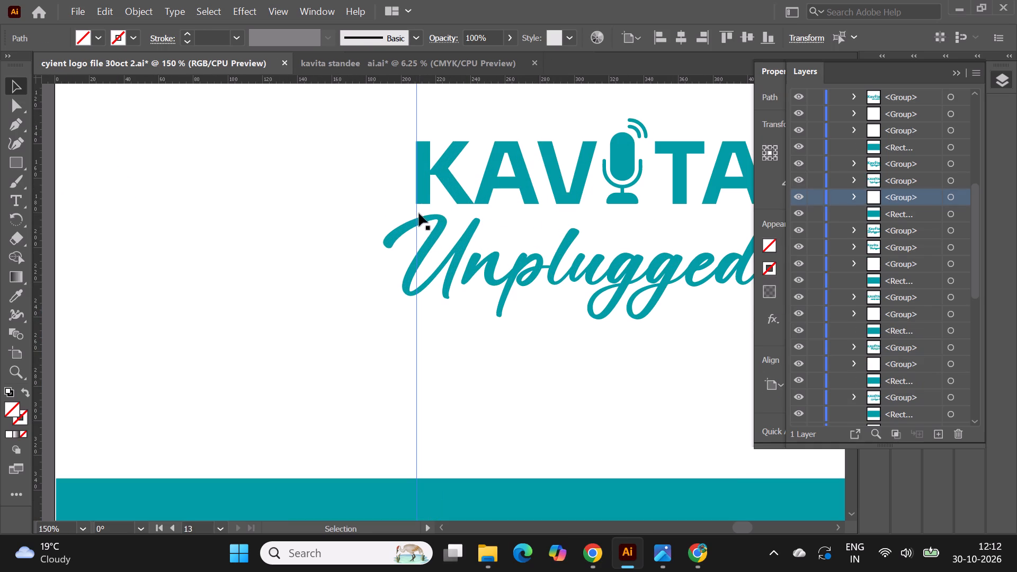
{"action": "left_click_drag", "start_coordinate": [416, 212], "coordinate": [475, 219]}
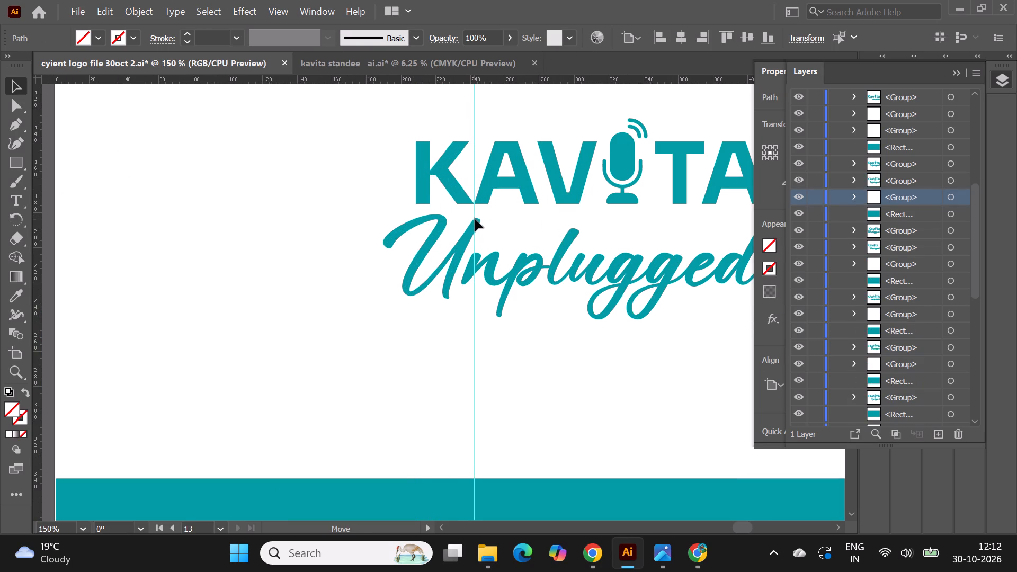
{"action": "left_click_drag", "start_coordinate": [475, 219], "coordinate": [474, 219]}
Ungroup the teal "KAVITA Unplugged" logo on artboard 13.
{"action": "scroll", "coordinate": [261, 204], "scroll_direction": "down", "scroll_amount": 2, "text": "alt"}
{"action": "scroll", "coordinate": [394, 221], "scroll_direction": "up", "scroll_amount": 1, "text": "alt"}
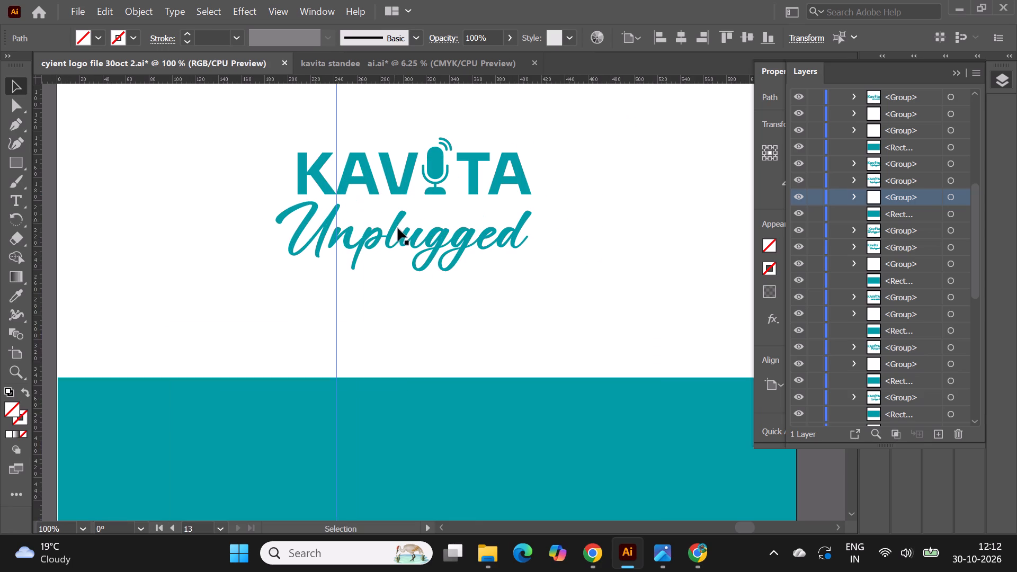
{"action": "left_click", "coordinate": [390, 229]}
{"action": "right_click", "coordinate": [418, 244]}
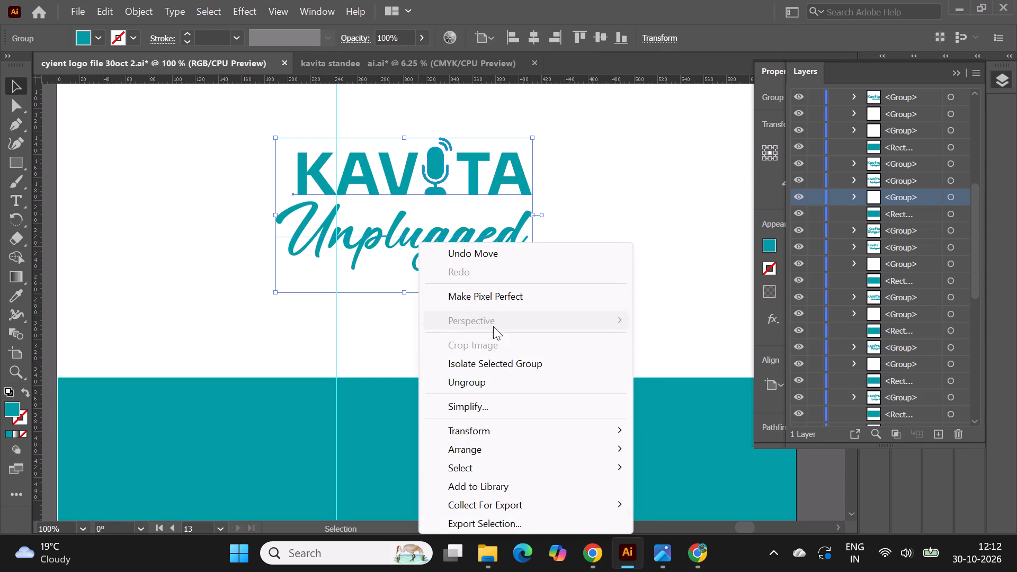
{"action": "left_click", "coordinate": [476, 383]}
{"action": "scroll", "coordinate": [325, 283], "scroll_direction": "down", "scroll_amount": 1, "text": "alt"}
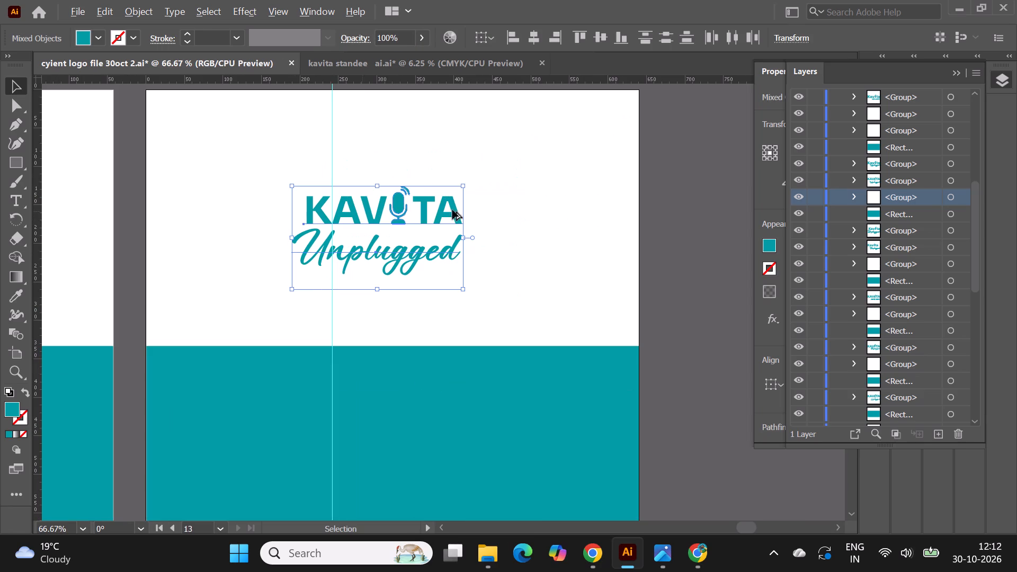
{"action": "left_click", "coordinate": [668, 218]}
Move the teal "Unplugged" text to start at the vertical guide and scale it down to about 90%.
{"action": "scroll", "coordinate": [359, 225], "scroll_direction": "up", "scroll_amount": 1, "text": "alt"}
{"action": "left_click", "coordinate": [377, 258]}
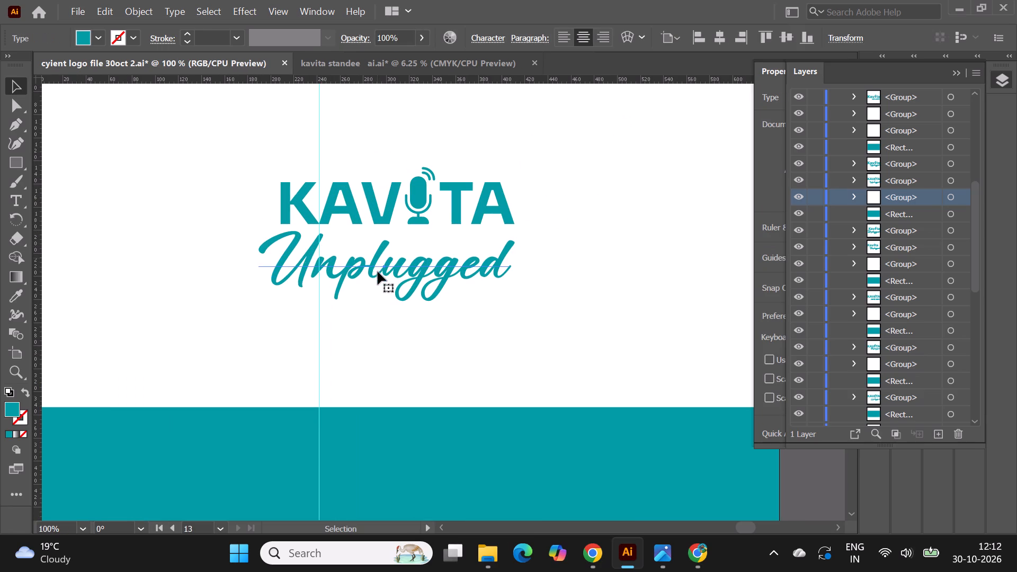
{"action": "left_click_drag", "start_coordinate": [376, 261], "coordinate": [436, 258]}
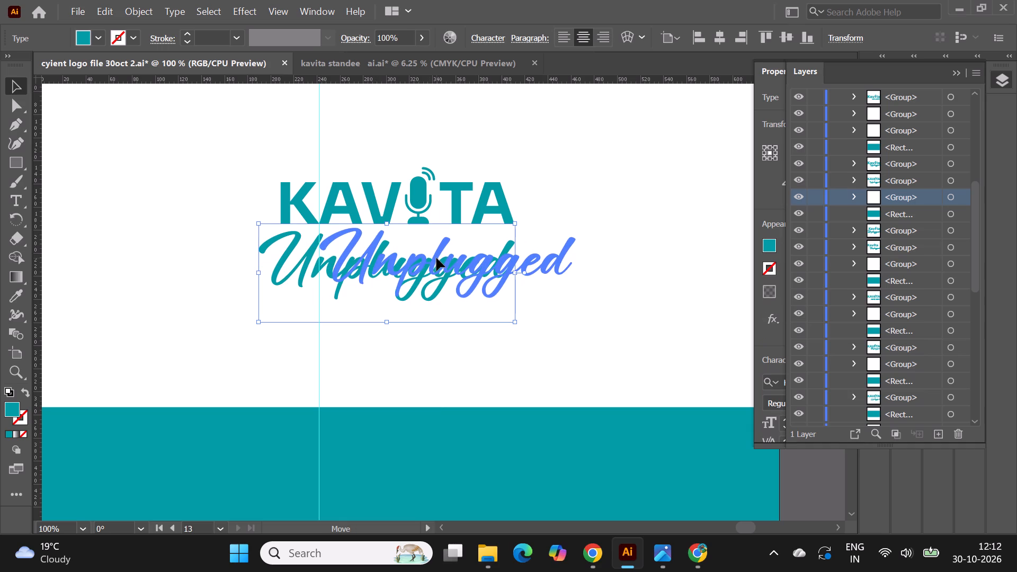
{"action": "left_click_drag", "start_coordinate": [436, 258], "coordinate": [436, 257]}
{"action": "left_click_drag", "start_coordinate": [576, 219], "coordinate": [550, 228], "text": "shift"}
{"action": "scroll", "coordinate": [434, 186], "scroll_direction": "down", "scroll_amount": 1, "text": "alt"}
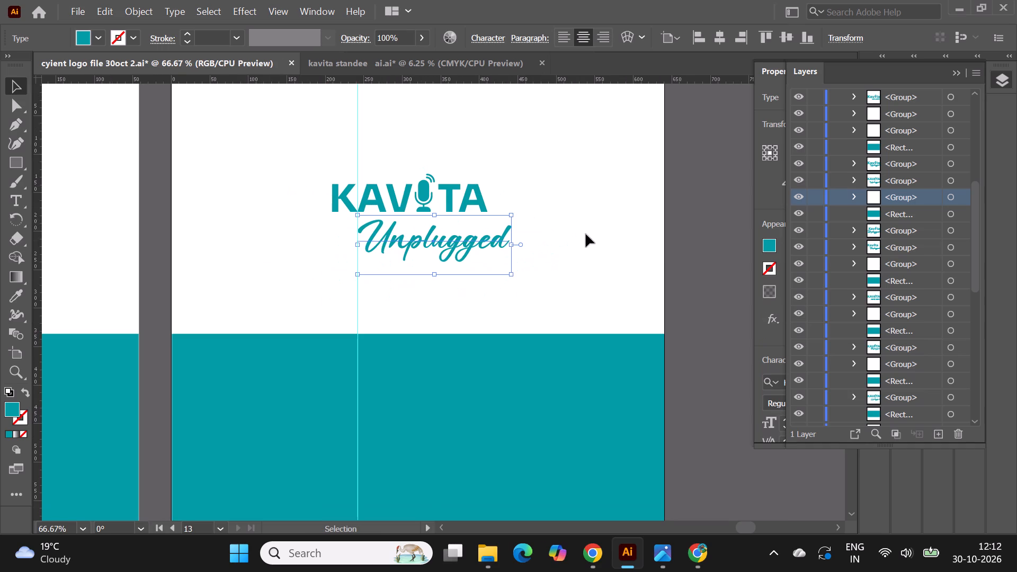
Nudge the teal "Unplugged" text slightly closer to "KAVITA", keeping its start at the guide.
{"action": "left_click", "coordinate": [692, 262]}
{"action": "scroll", "coordinate": [344, 248], "scroll_direction": "up", "scroll_amount": 1, "text": "alt"}
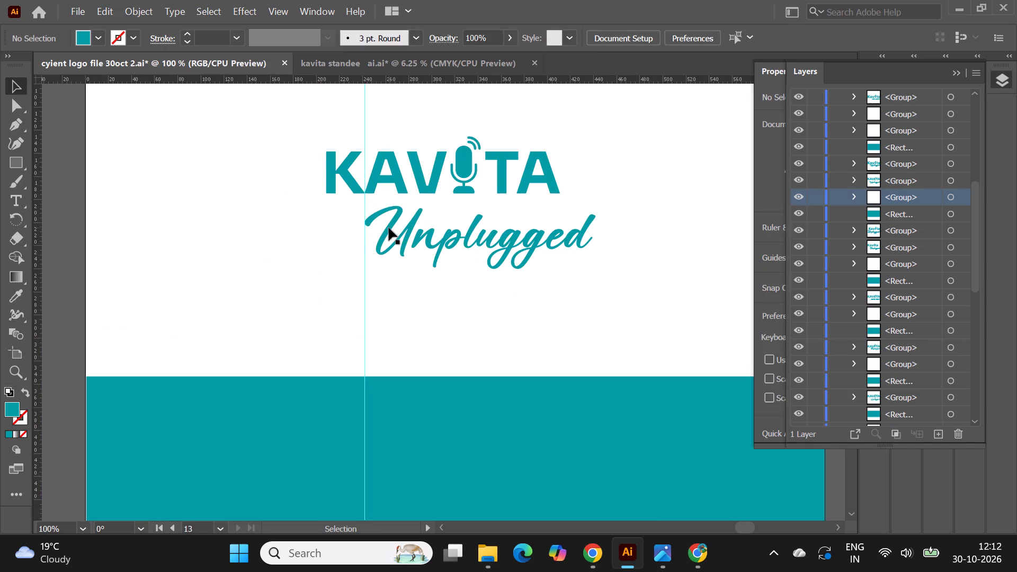
{"action": "left_click", "coordinate": [389, 228]}
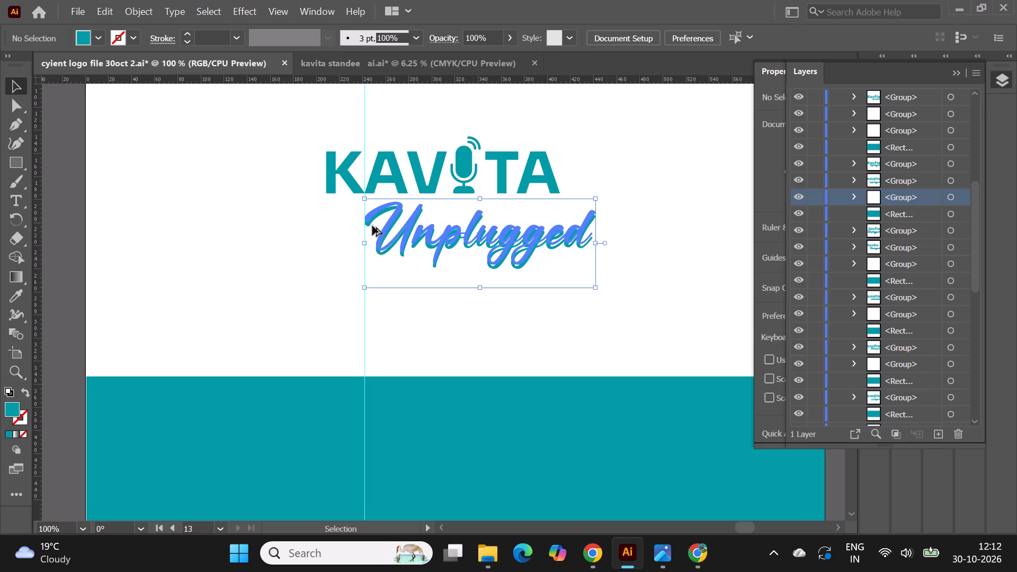
{"action": "scroll", "coordinate": [372, 226], "scroll_direction": "down", "scroll_amount": 2, "text": "alt"}
{"action": "left_click", "coordinate": [640, 225]}
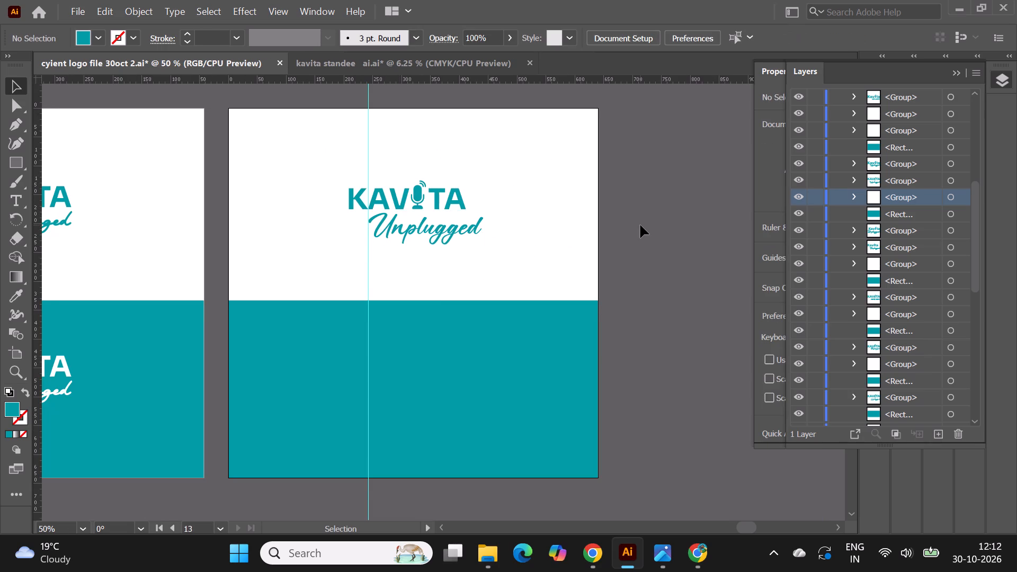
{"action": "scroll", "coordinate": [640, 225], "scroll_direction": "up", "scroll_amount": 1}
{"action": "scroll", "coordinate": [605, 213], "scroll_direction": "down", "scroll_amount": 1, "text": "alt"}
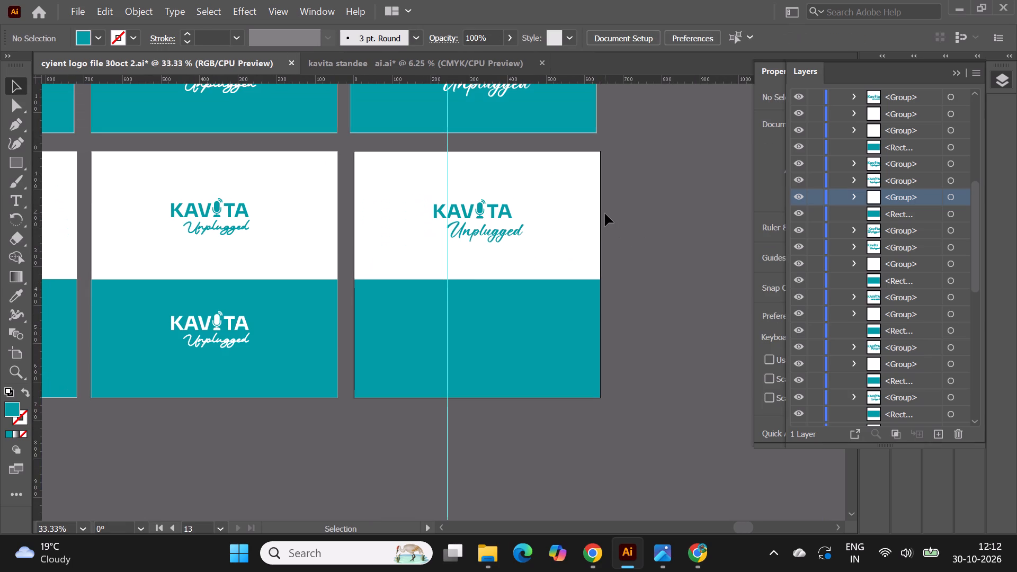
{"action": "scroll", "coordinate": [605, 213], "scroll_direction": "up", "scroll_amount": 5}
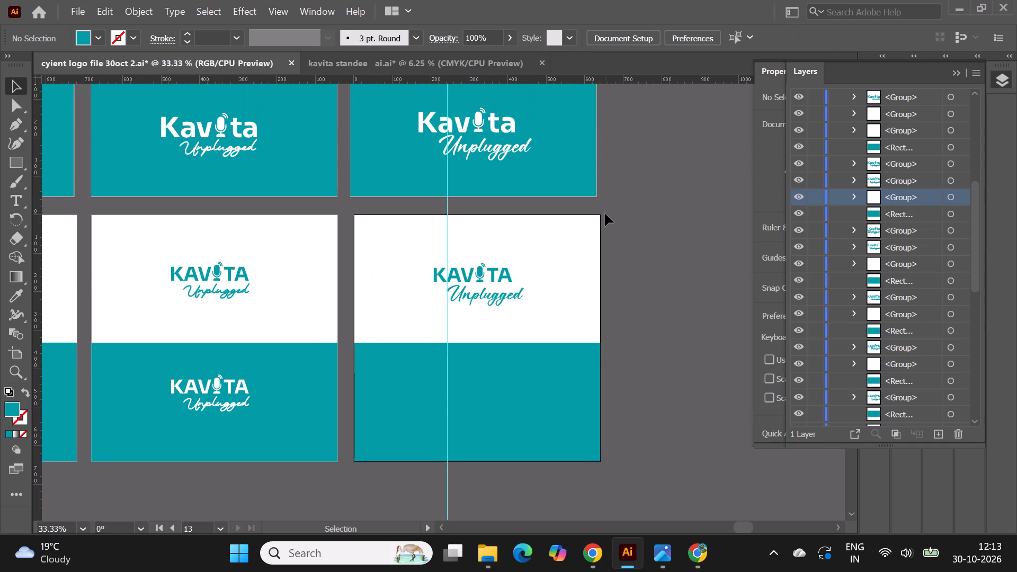
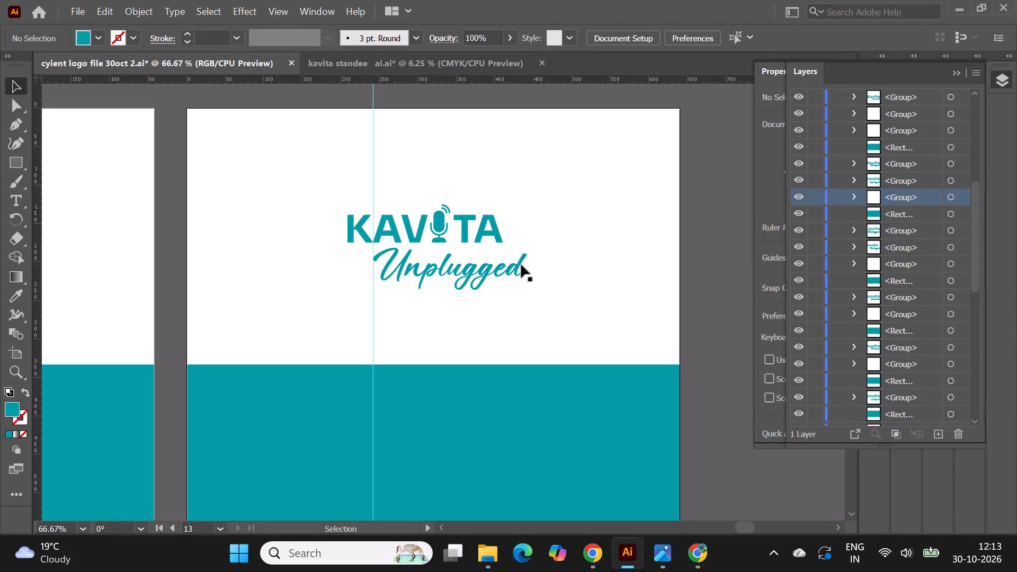
Nudge the teal "Unplugged" text on artboard 13 slightly up toward "KAVITA", keeping its start at the guide.
{"action": "left_click", "coordinate": [519, 265]}
{"action": "scroll", "coordinate": [474, 275], "scroll_direction": "up", "scroll_amount": 1, "text": "alt"}
{"action": "left_click", "coordinate": [467, 274]}
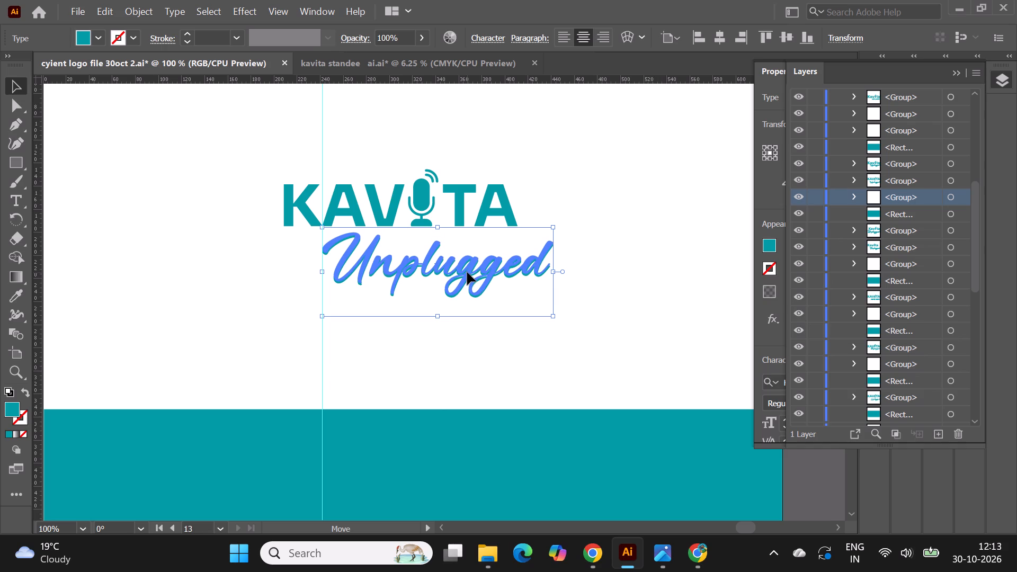
{"action": "scroll", "coordinate": [448, 257], "scroll_direction": "down", "scroll_amount": 1, "text": "alt"}
{"action": "left_click", "coordinate": [695, 276]}
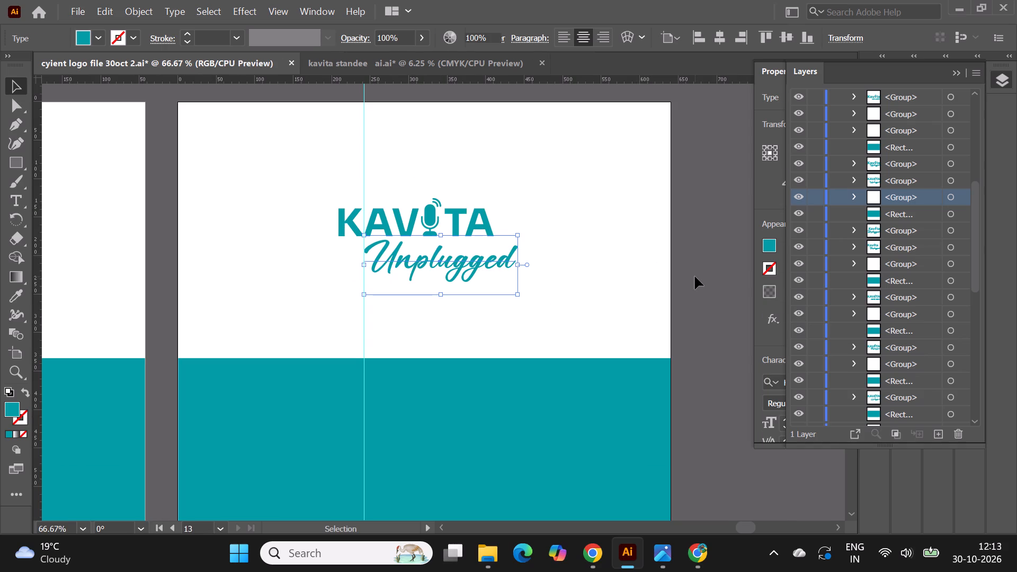
Move the vertical guide off artboard 13 and delete it.
{"action": "scroll", "coordinate": [509, 362], "scroll_direction": "down", "scroll_amount": 2, "text": "alt"}
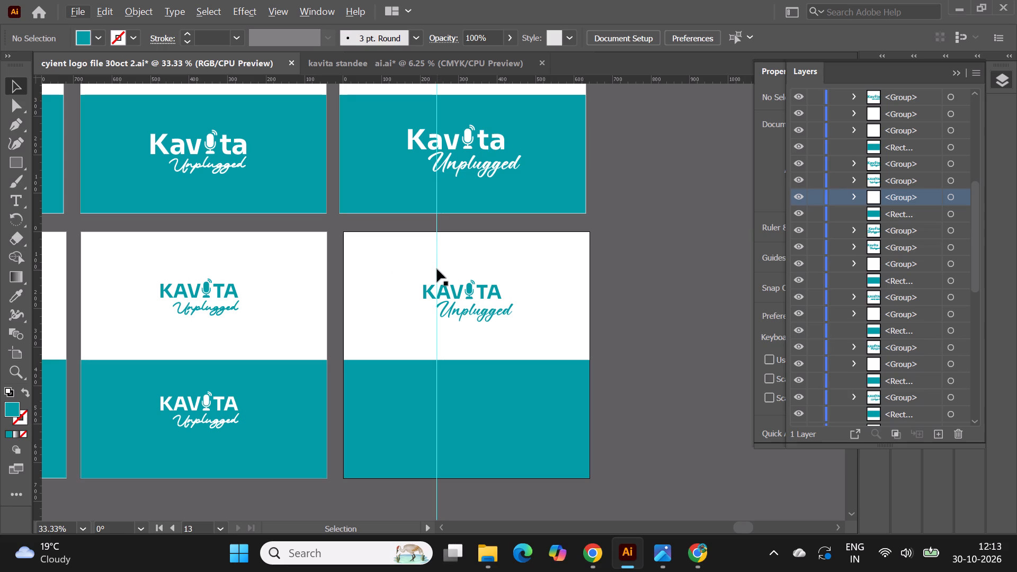
{"action": "left_click_drag", "start_coordinate": [437, 269], "coordinate": [519, 279]}
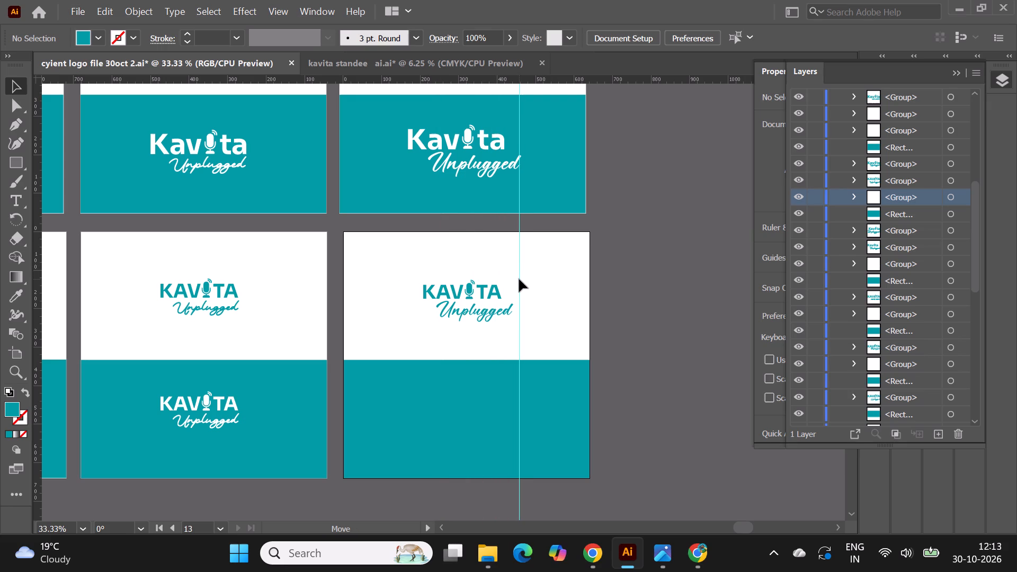
{"action": "left_click_drag", "start_coordinate": [519, 279], "coordinate": [651, 299]}
{"action": "key", "text": "Delete"}
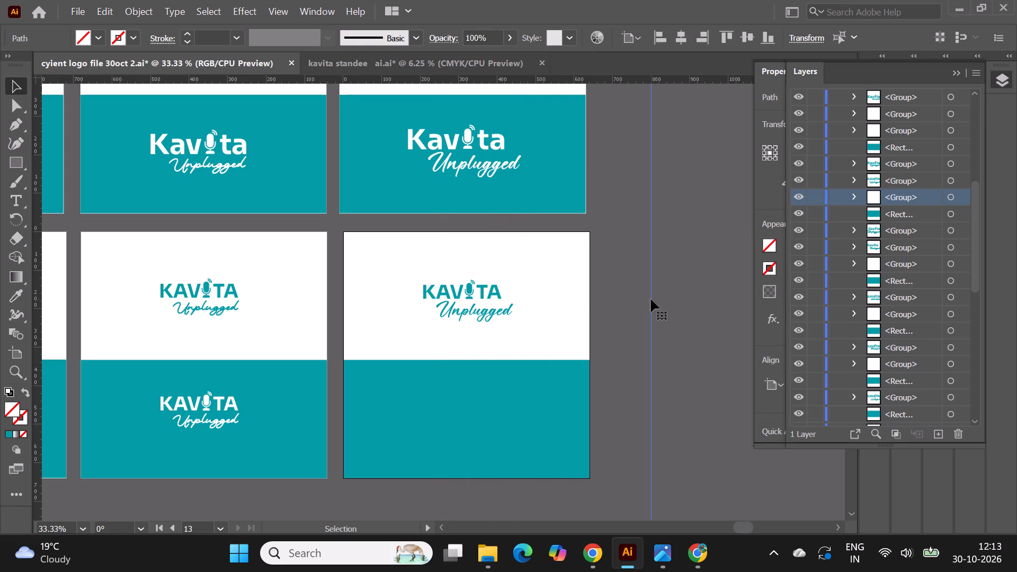
Group the teal "KAVITA" lettering, microphone and "Unplugged" text on artboard 13.
{"action": "scroll", "coordinate": [494, 326], "scroll_direction": "up", "scroll_amount": 1, "text": "alt"}
{"action": "left_click_drag", "start_coordinate": [378, 253], "coordinate": [445, 295]}
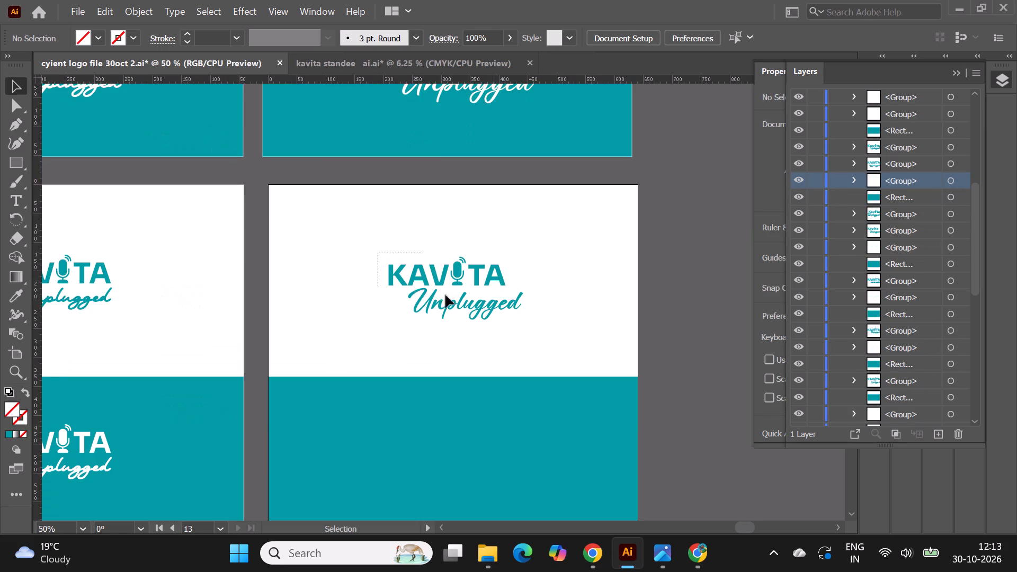
{"action": "left_click_drag", "start_coordinate": [445, 295], "coordinate": [531, 323]}
{"action": "key", "text": "ctrl+g"}
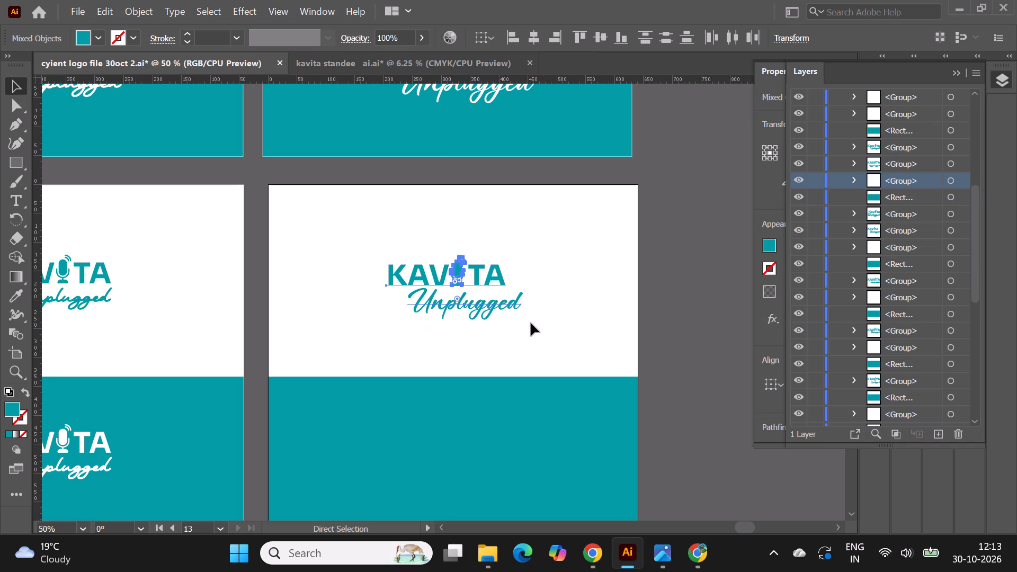
{"action": "scroll", "coordinate": [506, 242], "scroll_direction": "down", "scroll_amount": 1, "text": "alt"}
{"action": "left_click", "coordinate": [658, 277]}
{"action": "scroll", "coordinate": [658, 277], "scroll_direction": "down", "scroll_amount": 3}
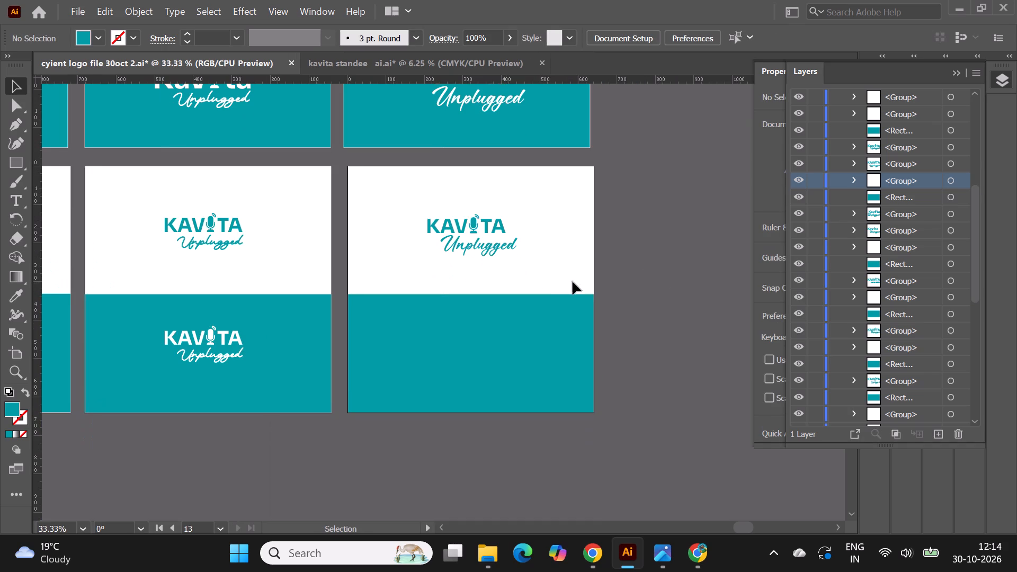
Shift the grouped teal logo slightly up and to the left on artboard 13's white half.
{"action": "scroll", "coordinate": [536, 283], "scroll_direction": "up", "scroll_amount": 1, "text": "alt"}
{"action": "left_click_drag", "start_coordinate": [442, 198], "coordinate": [438, 192]}
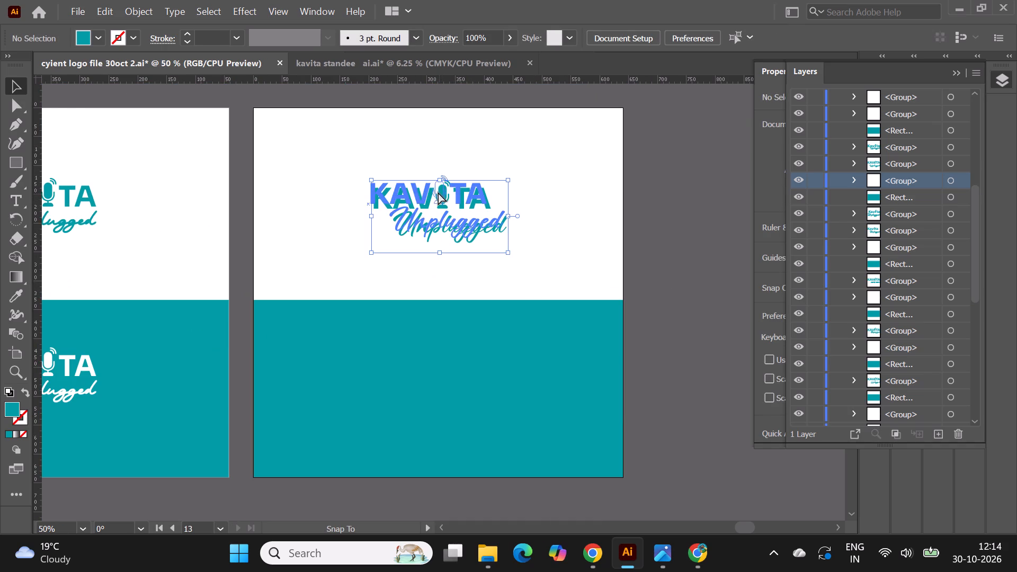
{"action": "left_click_drag", "start_coordinate": [438, 192], "coordinate": [438, 190]}
Duplicate the teal logo straight down onto the teal half of artboard 13.
{"action": "left_click_drag", "start_coordinate": [439, 186], "coordinate": [439, 243], "text": "alt"}
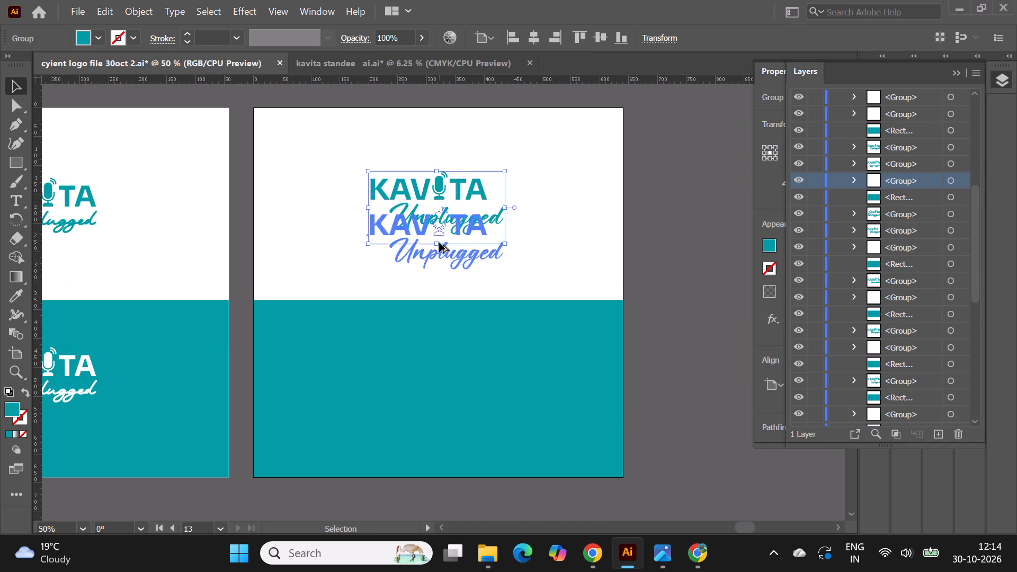
{"action": "left_click_drag", "start_coordinate": [439, 243], "coordinate": [442, 358], "text": "alt"}
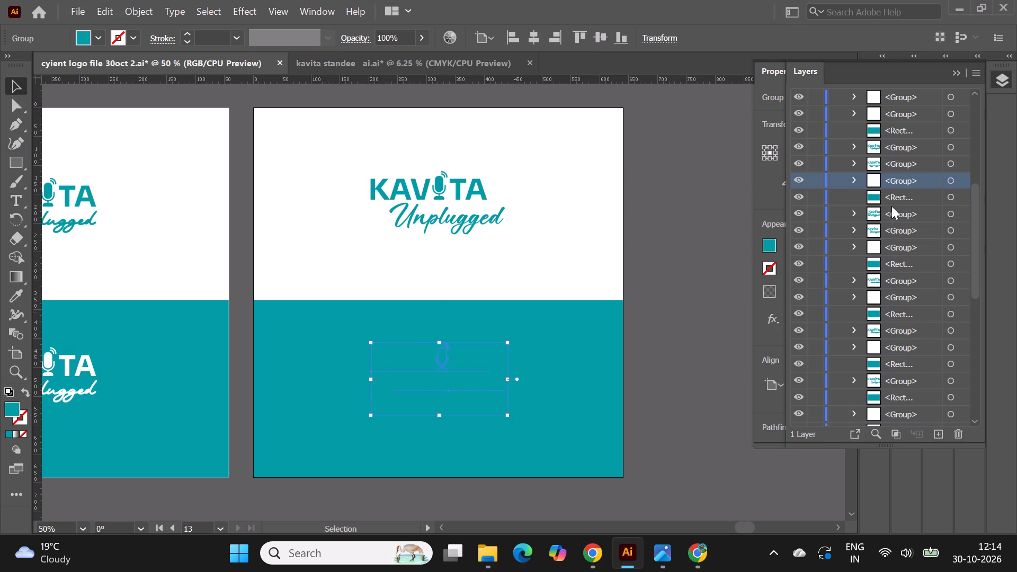
Change the fill of the duplicated logo on the teal half to white.
{"action": "scroll", "coordinate": [898, 201], "scroll_direction": "up", "scroll_amount": 1}
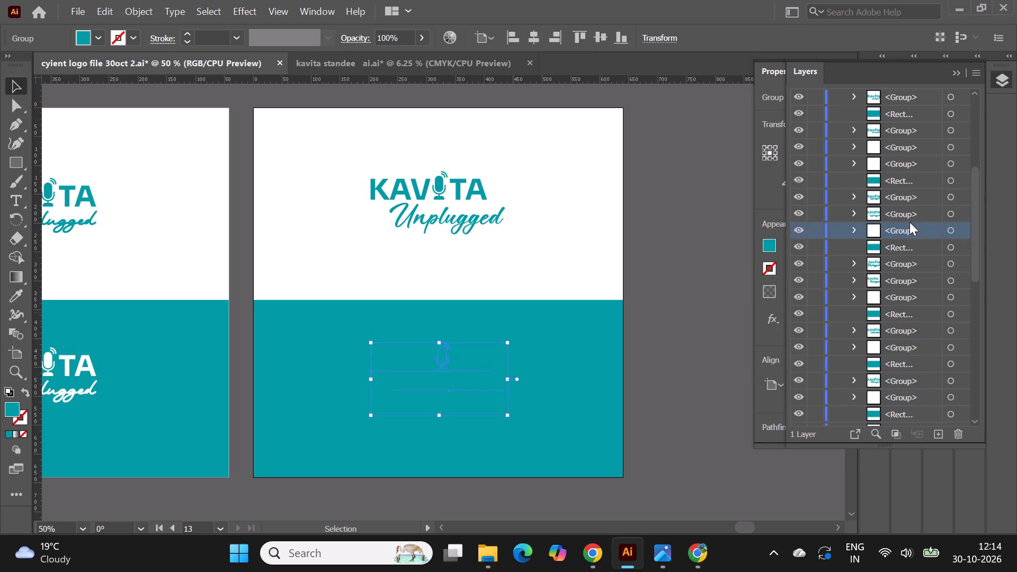
{"action": "left_click", "coordinate": [922, 228]}
{"action": "left_click", "coordinate": [85, 40]}
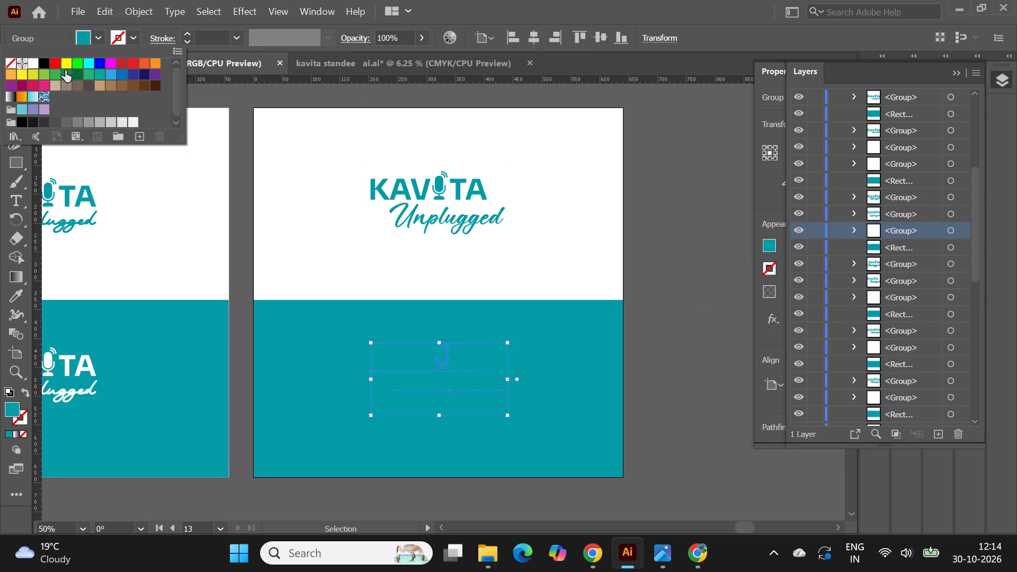
{"action": "left_click", "coordinate": [34, 63]}
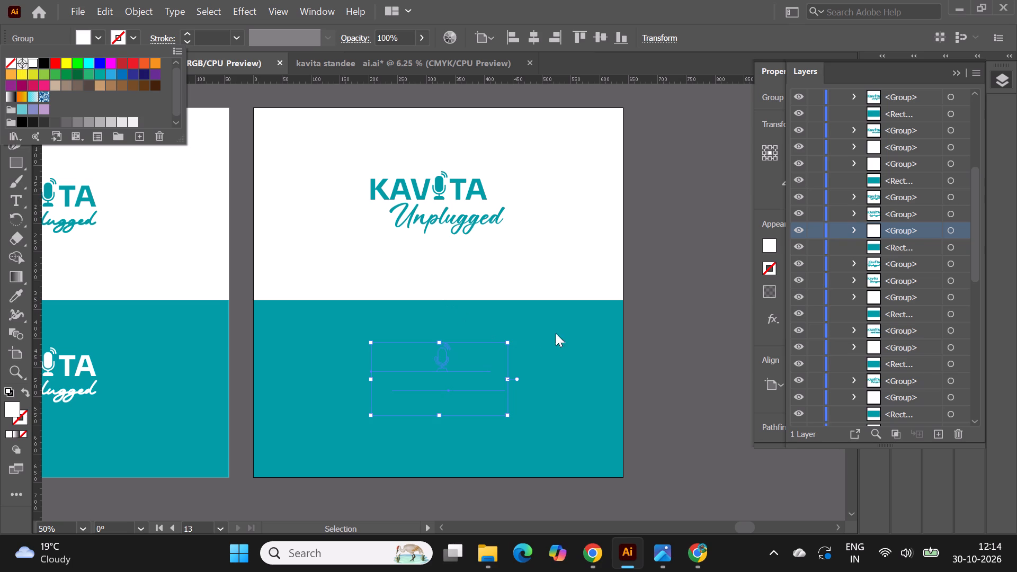
{"action": "left_click", "coordinate": [571, 335]}
{"action": "left_click", "coordinate": [688, 353]}
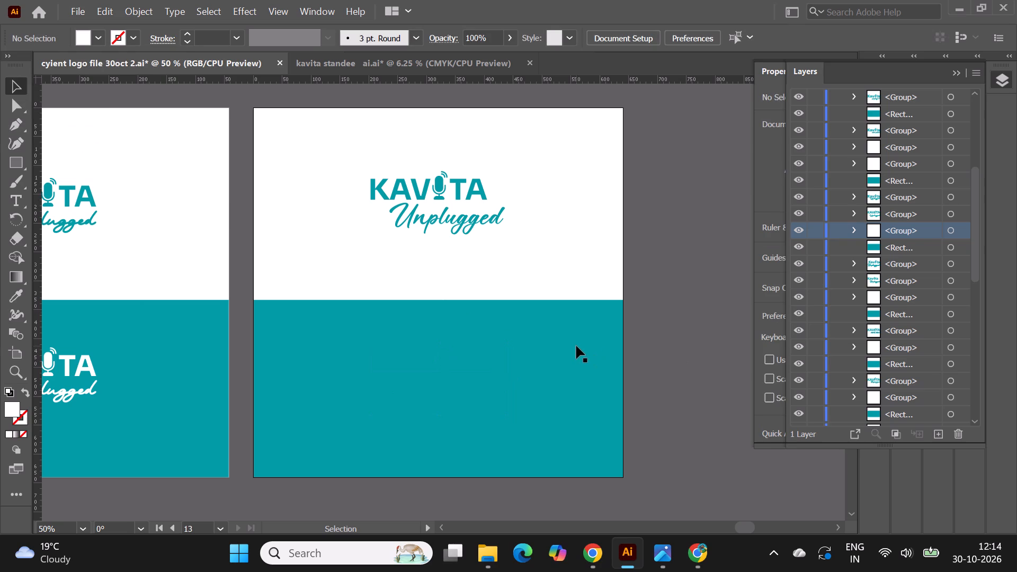
Move the white logo group above artboard 13's teal rectangle in the layer order.
{"action": "left_click", "coordinate": [576, 346]}
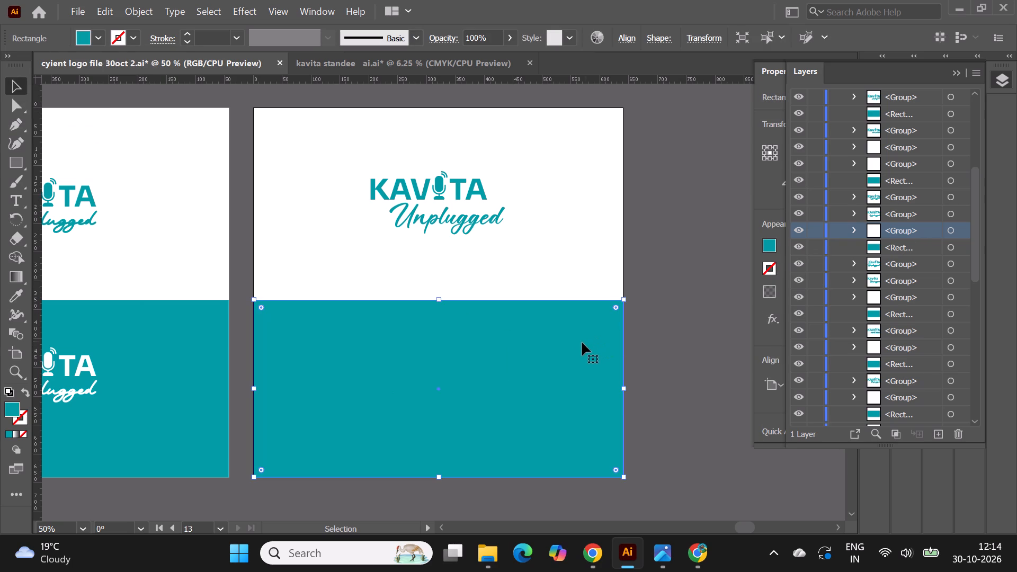
{"action": "left_click", "coordinate": [688, 333]}
{"action": "left_click", "coordinate": [569, 335]}
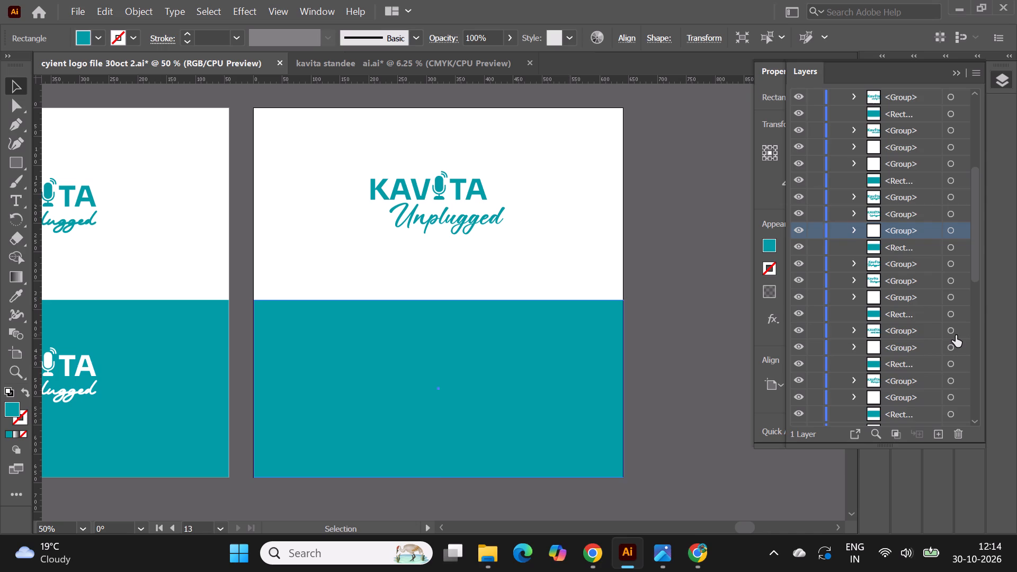
{"action": "scroll", "coordinate": [949, 338], "scroll_direction": "down", "scroll_amount": 3}
{"action": "left_click", "coordinate": [900, 348]}
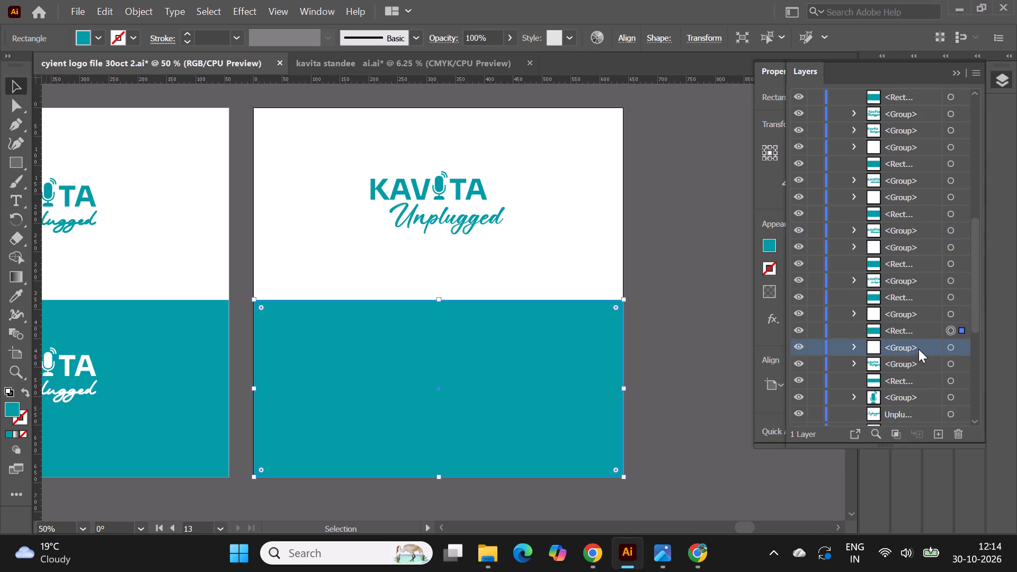
{"action": "left_click_drag", "start_coordinate": [918, 349], "coordinate": [912, 325]}
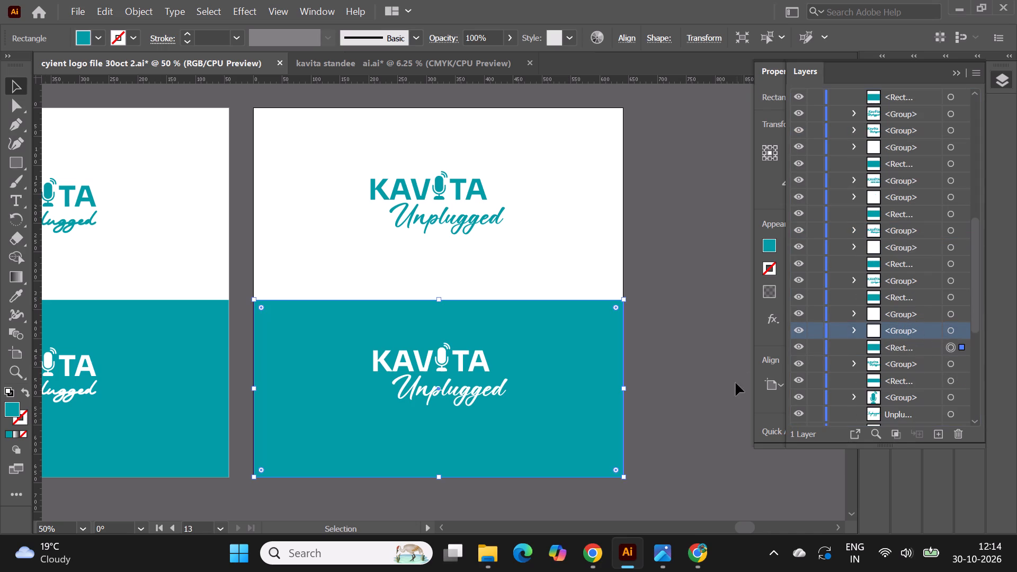
{"action": "left_click", "coordinate": [717, 396]}
Place a vertical guide on artboard 13 at the left edge of the teal logo's K.
{"action": "left_click_drag", "start_coordinate": [37, 324], "coordinate": [205, 316]}
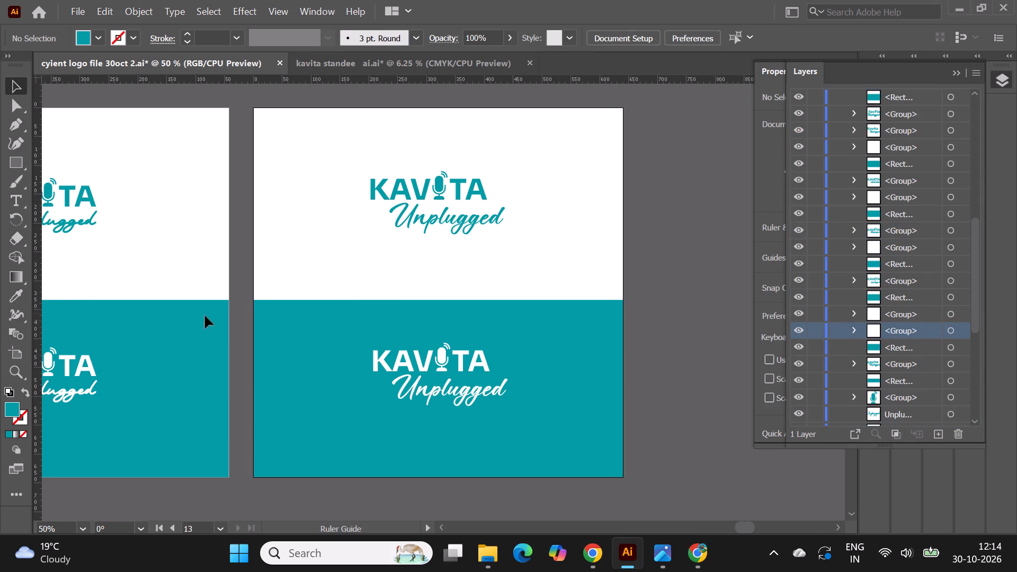
{"action": "left_click_drag", "start_coordinate": [205, 316], "coordinate": [370, 266]}
Move the white logo slightly down and align its K with the vertical guide, directly below the teal logo.
{"action": "left_click", "coordinate": [421, 364]}
{"action": "left_click_drag", "start_coordinate": [421, 368], "coordinate": [419, 368]}
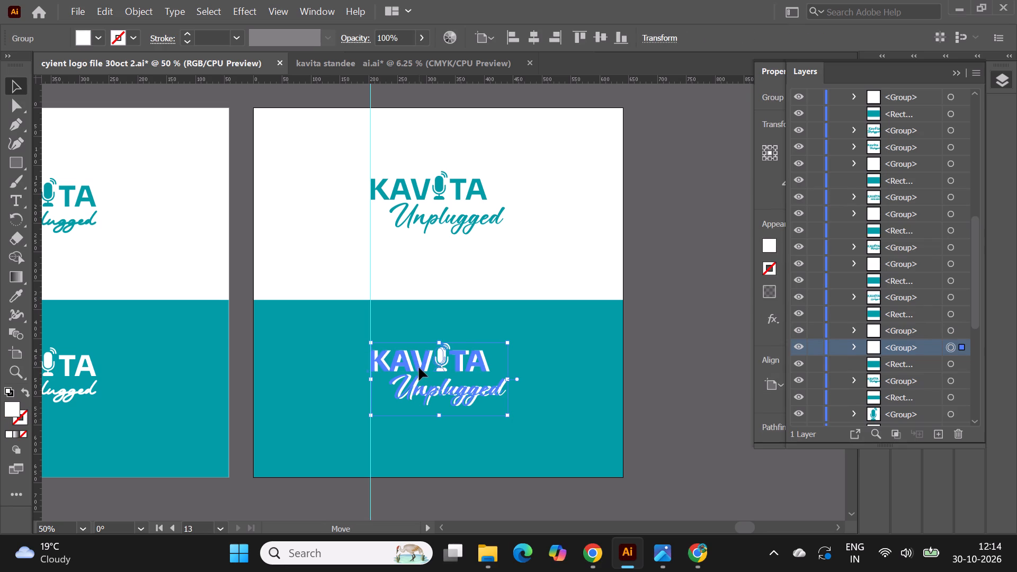
{"action": "left_click_drag", "start_coordinate": [419, 368], "coordinate": [417, 372]}
{"action": "left_click", "coordinate": [693, 391]}
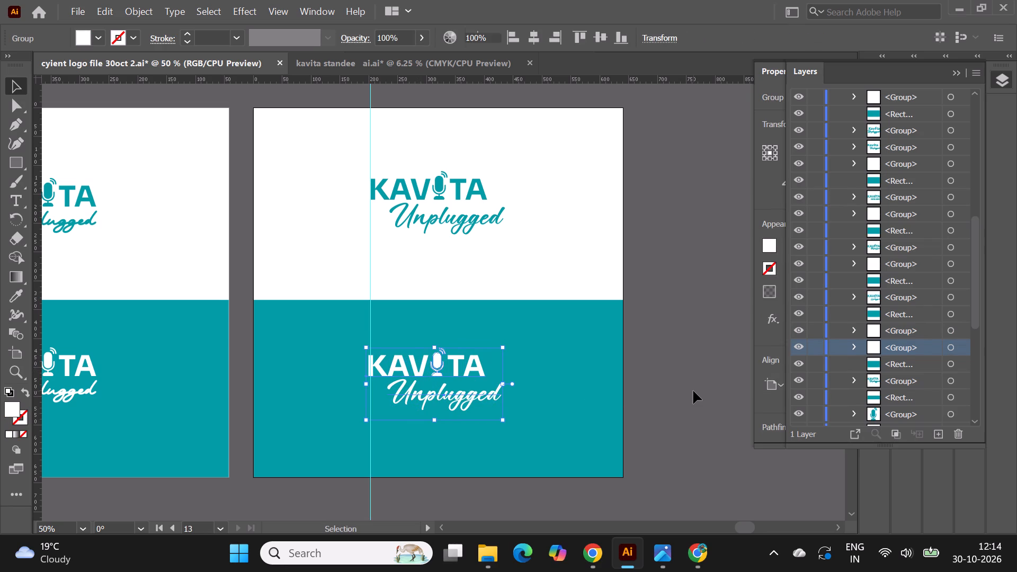
{"action": "scroll", "coordinate": [400, 387], "scroll_direction": "up", "scroll_amount": 2, "text": "alt"}
{"action": "left_click_drag", "start_coordinate": [365, 362], "coordinate": [372, 362]}
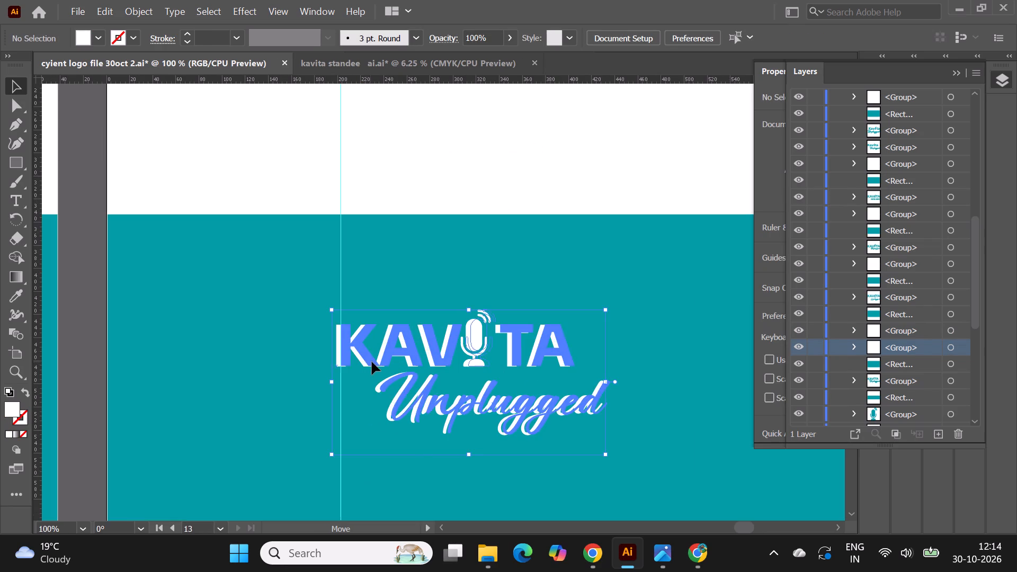
{"action": "left_click_drag", "start_coordinate": [372, 362], "coordinate": [370, 363]}
{"action": "scroll", "coordinate": [409, 249], "scroll_direction": "down", "scroll_amount": 1, "text": "alt"}
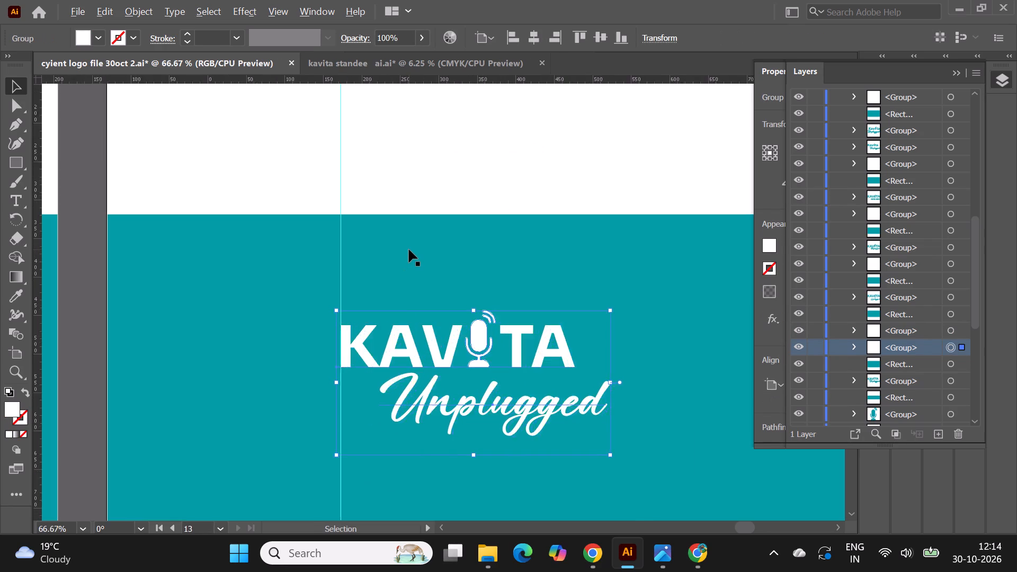
{"action": "scroll", "coordinate": [409, 249], "scroll_direction": "down", "scroll_amount": 1, "text": "alt"}
{"action": "left_click", "coordinate": [647, 359]}
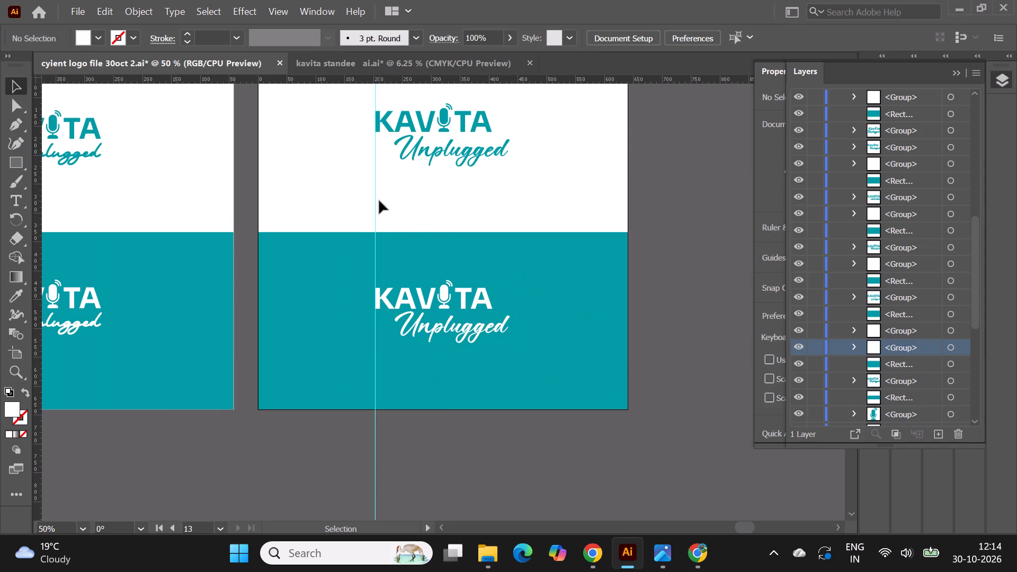
Delete the vertical guide from artboard 13.
{"action": "left_click", "coordinate": [374, 201]}
{"action": "key", "text": "Delete"}
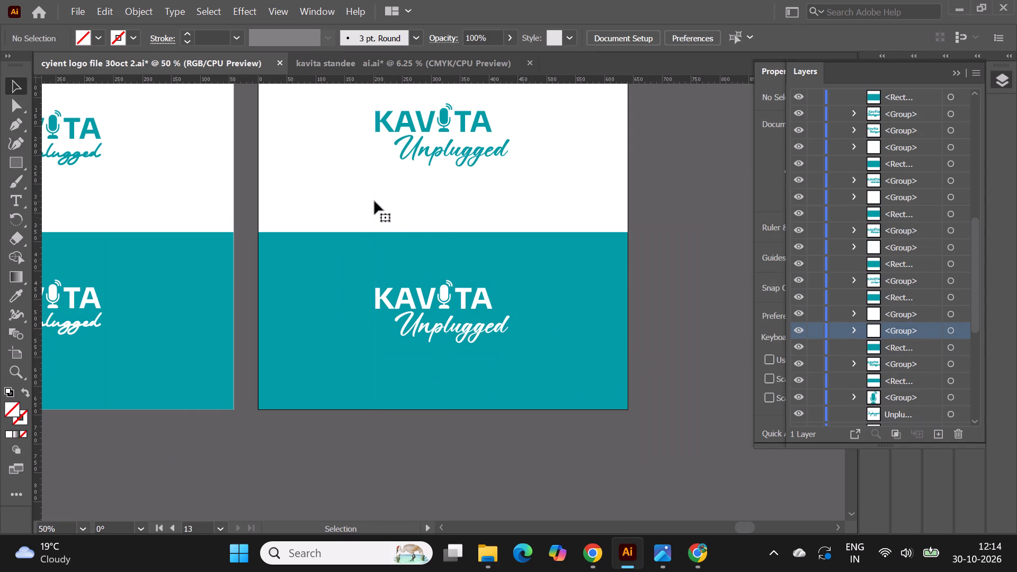
Review the Kavita Unplugged logo variants across both rows of artboards, comparing the title-case and uppercase versions.
{"action": "scroll", "coordinate": [726, 311], "scroll_direction": "down", "scroll_amount": 1, "text": "alt"}
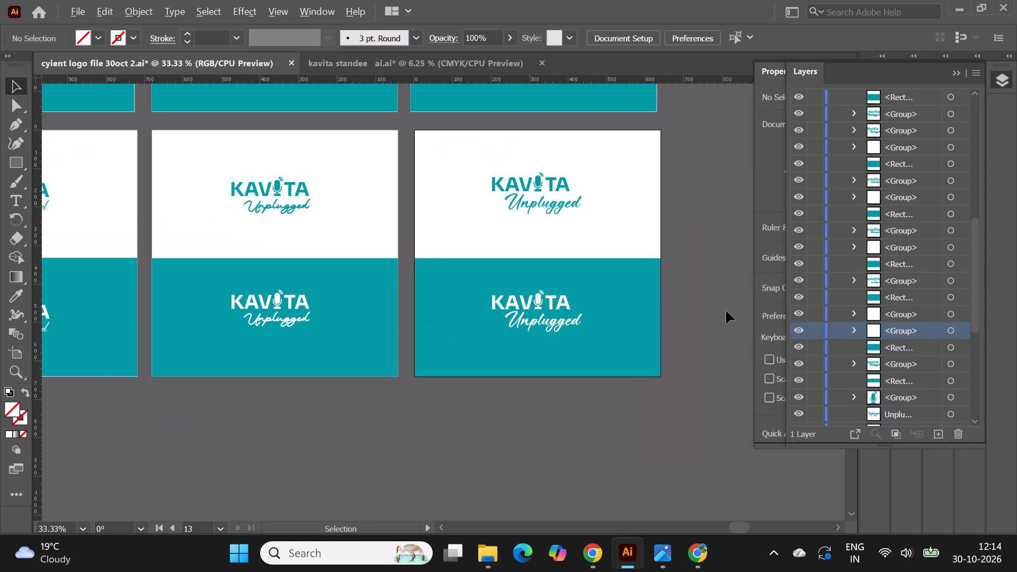
{"action": "scroll", "coordinate": [721, 307], "scroll_direction": "down", "scroll_amount": 1, "text": "alt"}
{"action": "scroll", "coordinate": [721, 307], "scroll_direction": "up", "scroll_amount": 4}
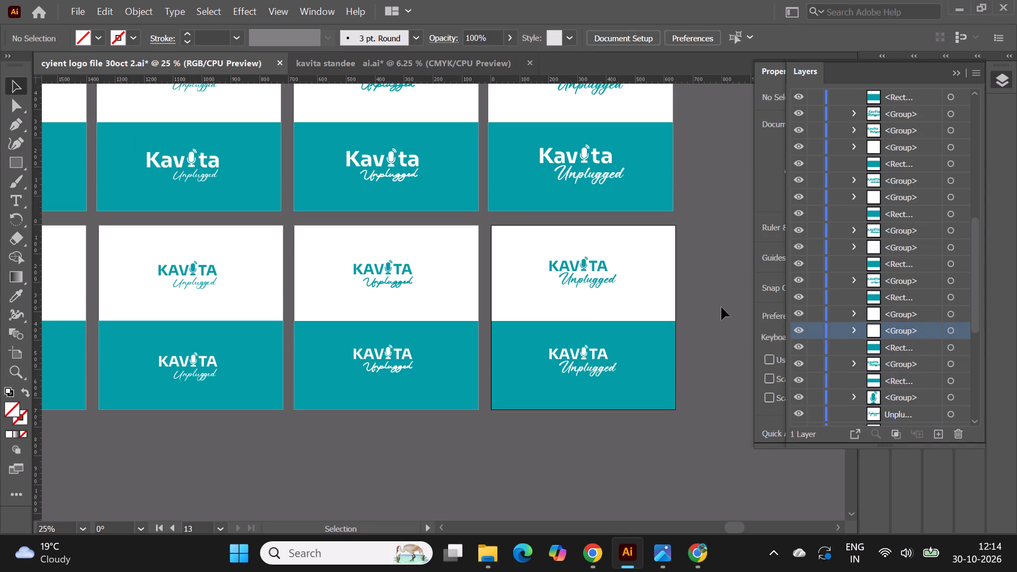
{"action": "scroll", "coordinate": [721, 307], "scroll_direction": "up", "scroll_amount": 6}
{"action": "scroll", "coordinate": [569, 144], "scroll_direction": "up", "scroll_amount": 2, "text": "alt"}
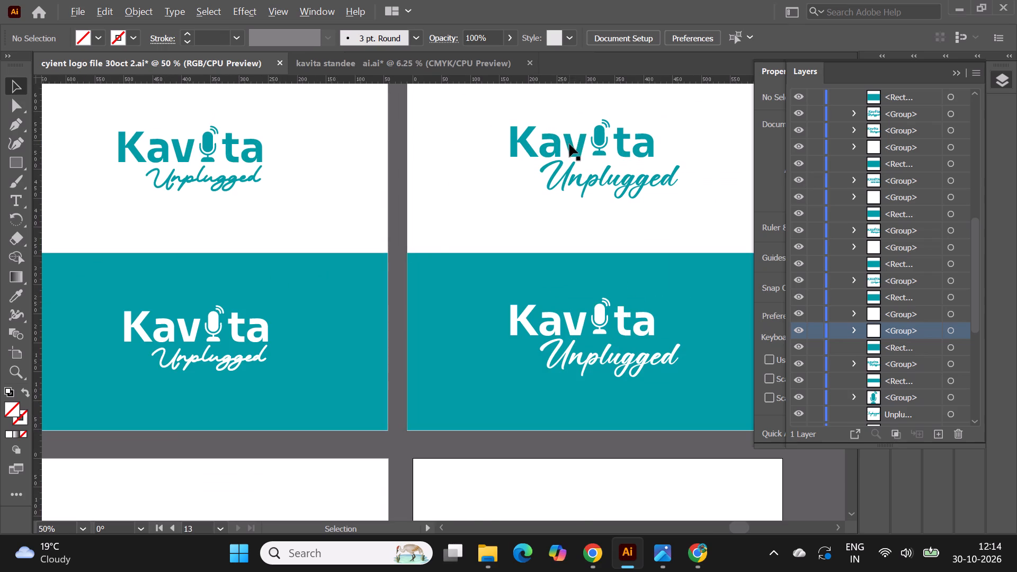
{"action": "scroll", "coordinate": [569, 144], "scroll_direction": "down", "scroll_amount": 1, "text": "alt"}
{"action": "scroll", "coordinate": [488, 140], "scroll_direction": "down", "scroll_amount": 1, "text": "alt"}
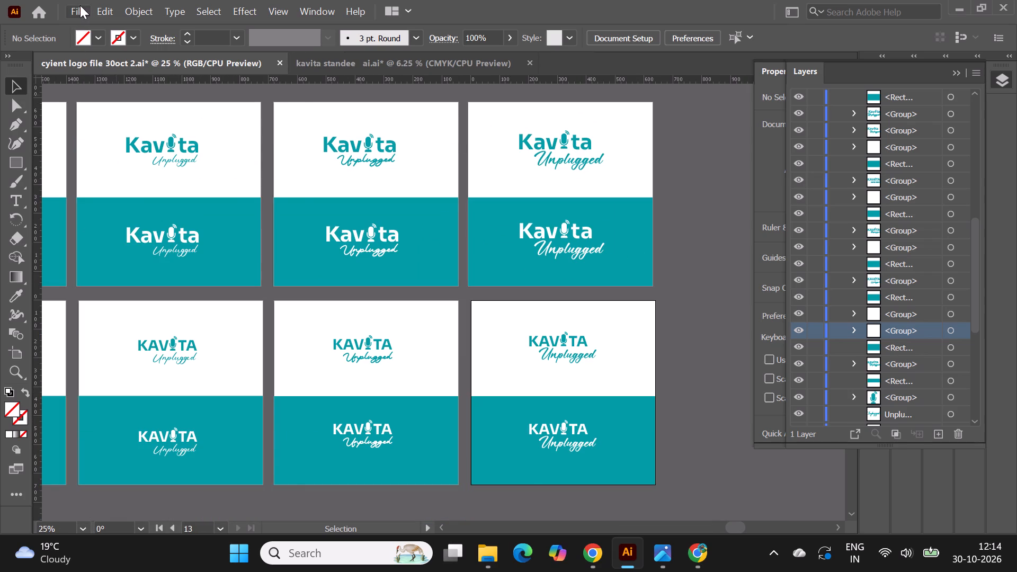
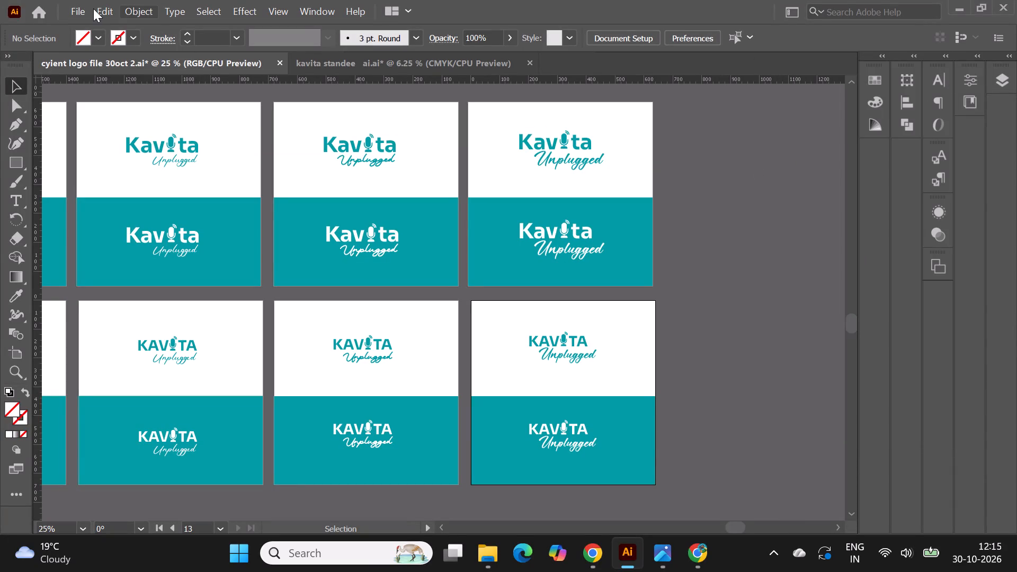
Set up Export for Screens with only artboards 10 to 13 selected, excluding artboards 6 to 9.
{"action": "left_click", "coordinate": [74, 6]}
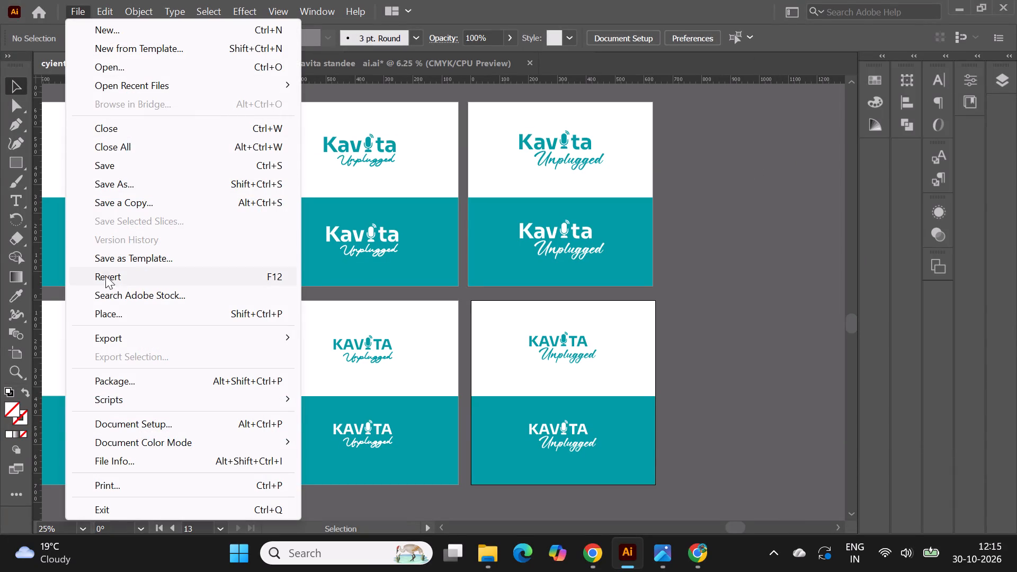
{"action": "left_click", "coordinate": [114, 335]}
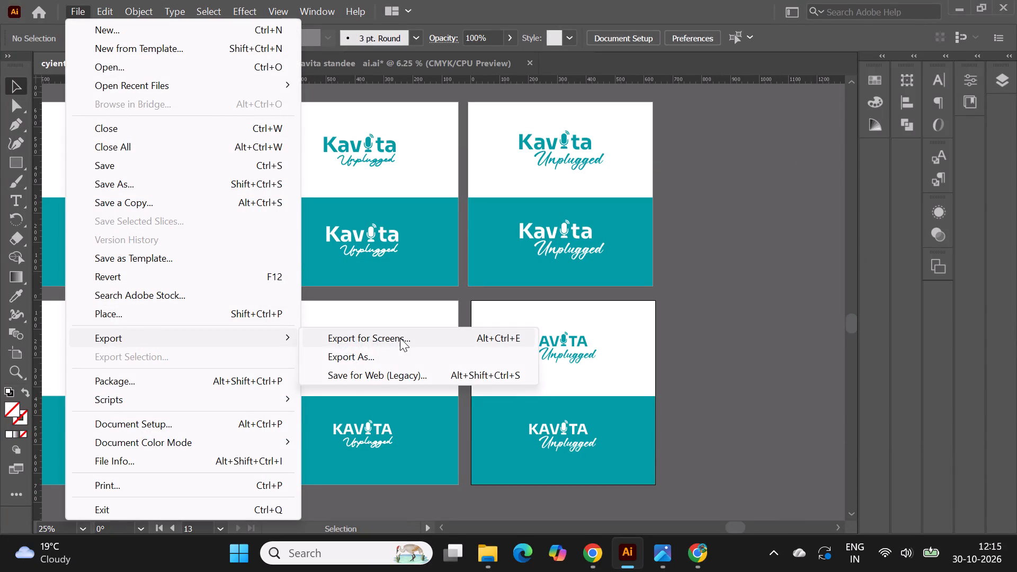
{"action": "left_click", "coordinate": [400, 338]}
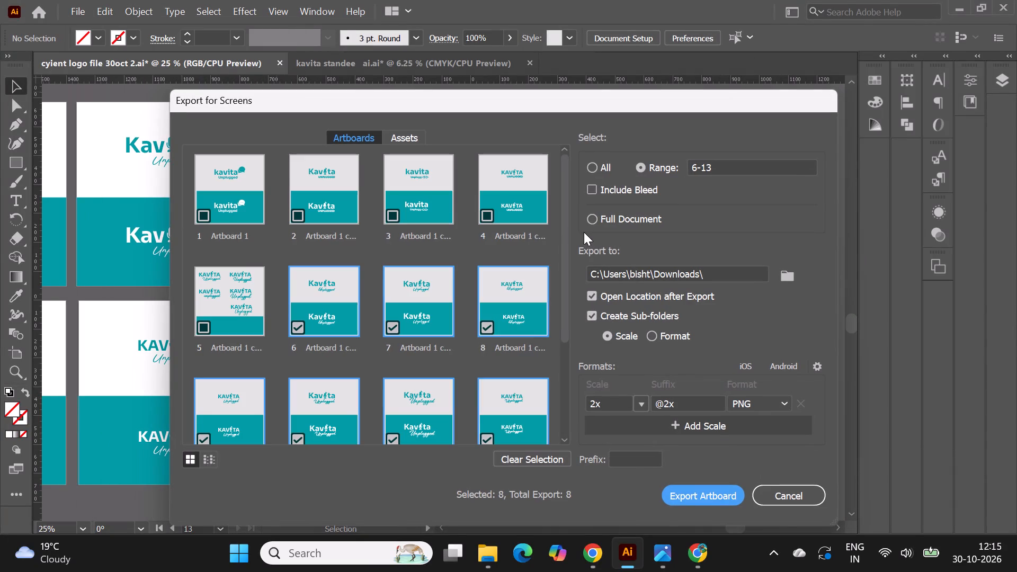
{"action": "scroll", "coordinate": [340, 282], "scroll_direction": "down", "scroll_amount": 5}
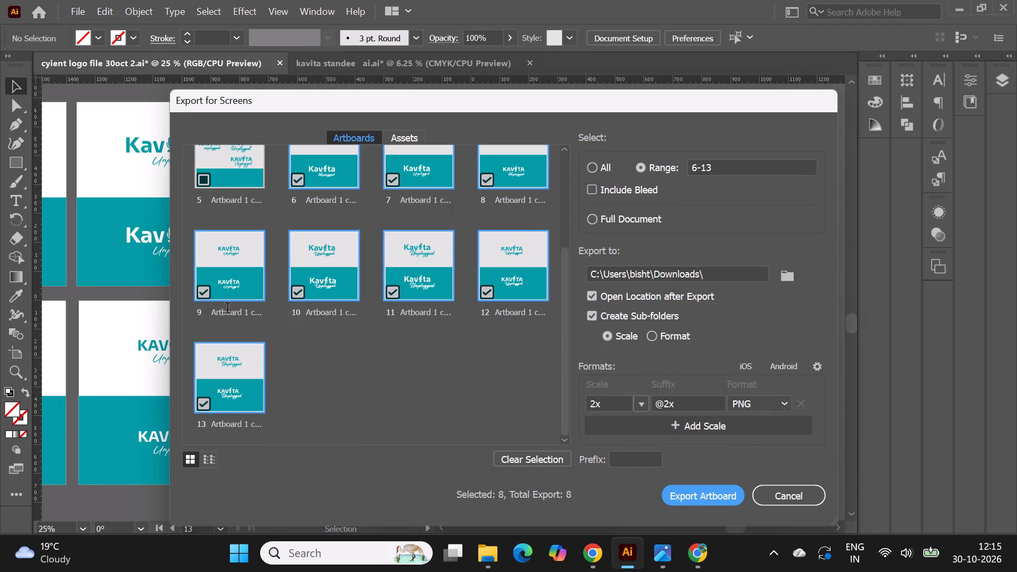
{"action": "left_click", "coordinate": [203, 289]}
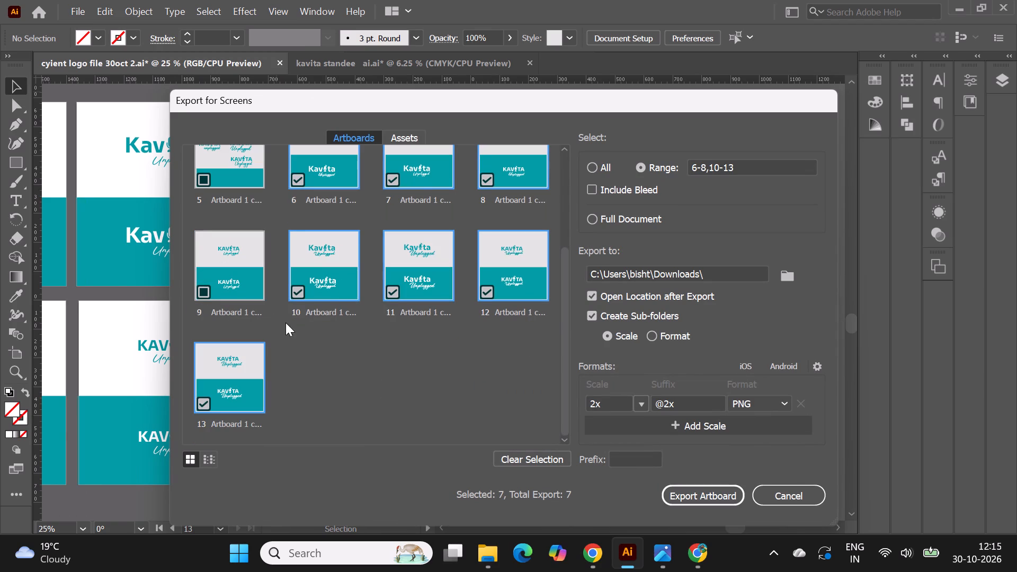
{"action": "left_click", "coordinate": [296, 178]}
{"action": "left_click", "coordinate": [389, 180]}
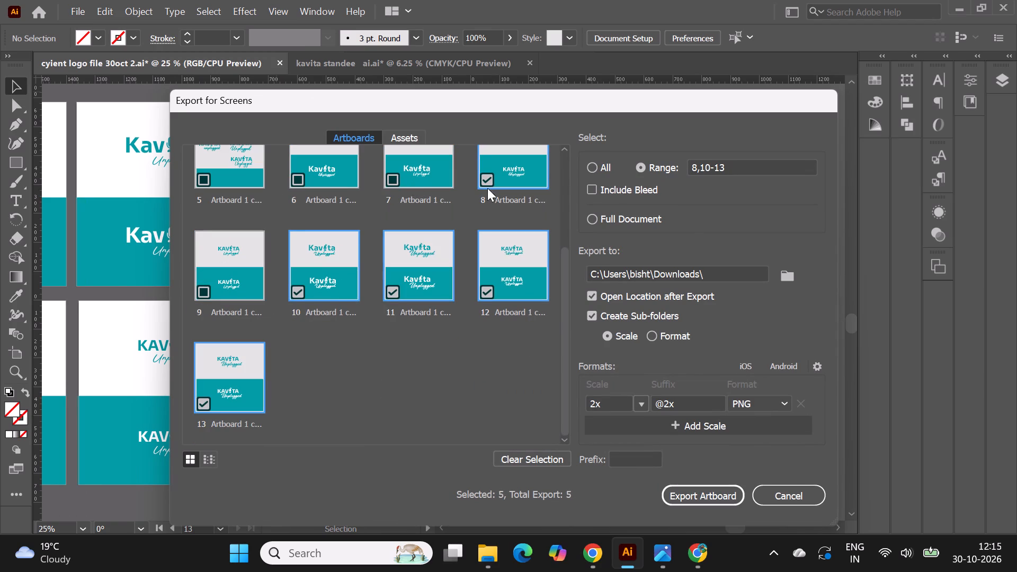
{"action": "left_click", "coordinate": [486, 174]}
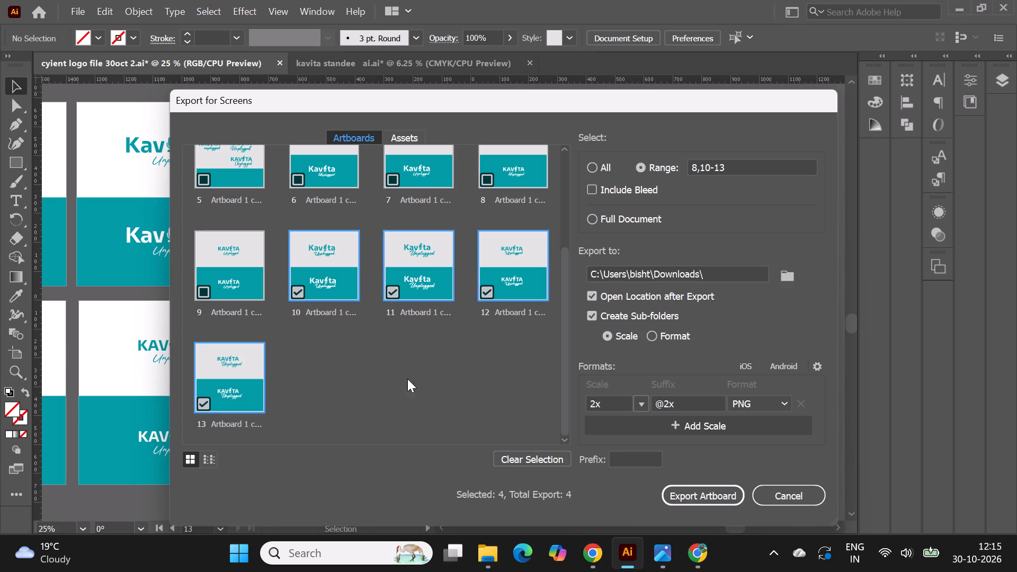
Export artboards 10 to 13 to the Downloads folder as PNG at 3x scale, without replacing the existing 2x files.
{"action": "left_click", "coordinate": [708, 494]}
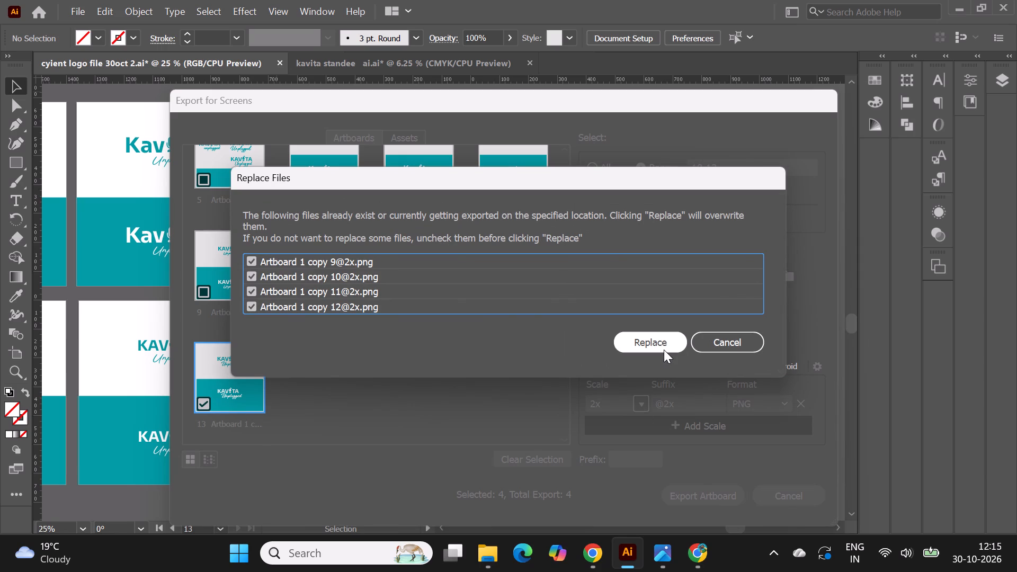
{"action": "left_click", "coordinate": [722, 348]}
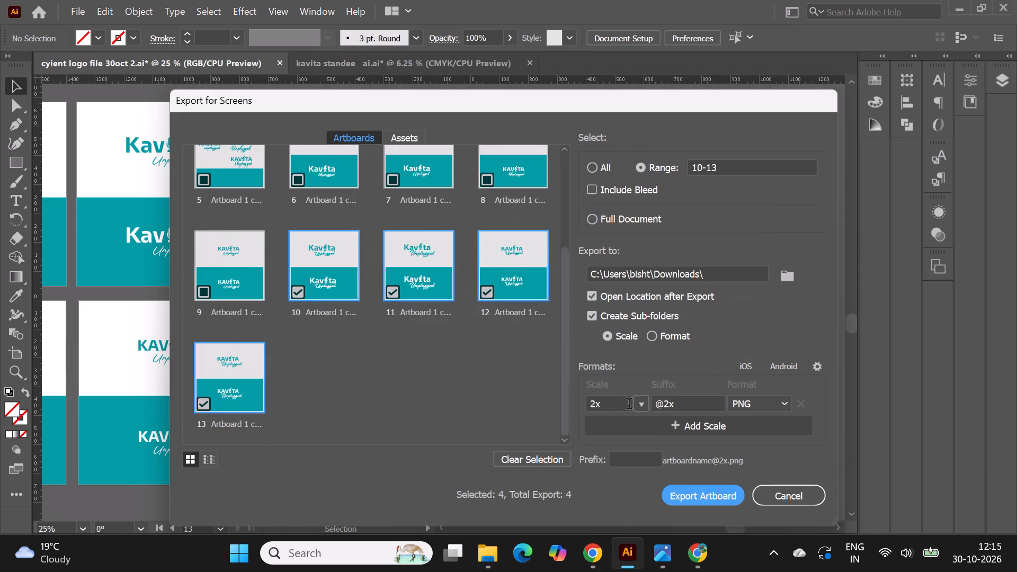
{"action": "left_click", "coordinate": [641, 404]}
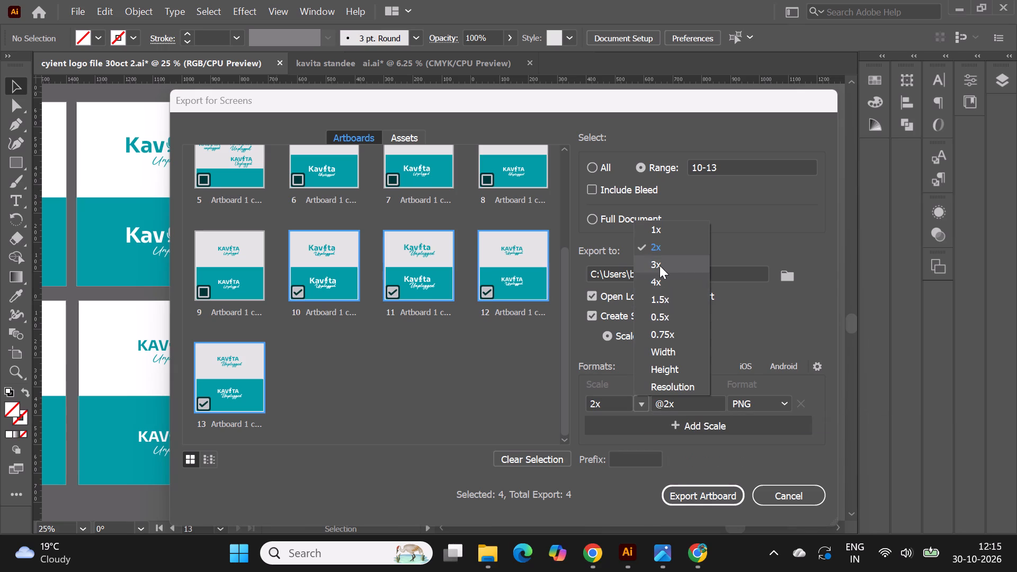
{"action": "left_click", "coordinate": [659, 265]}
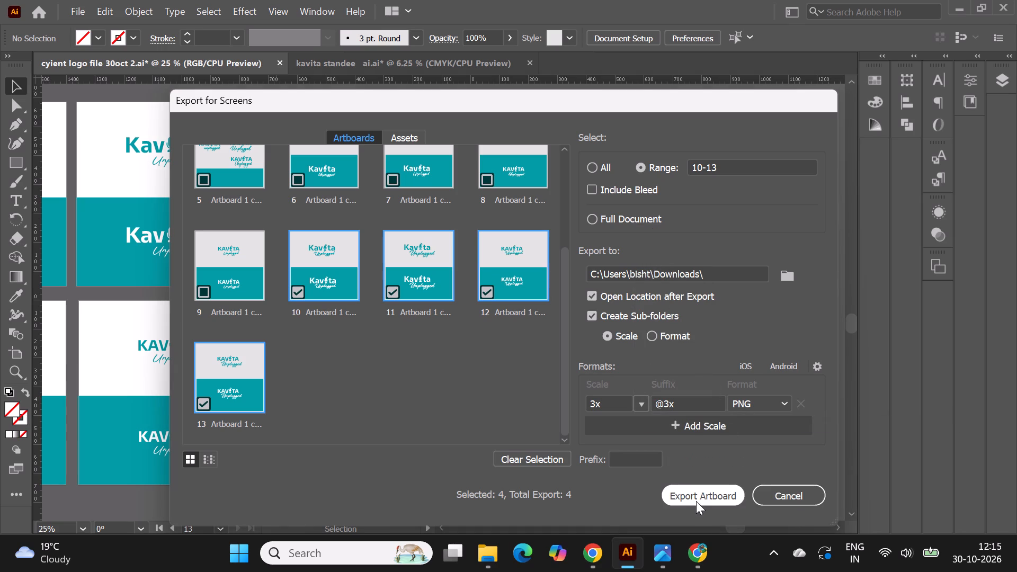
{"action": "left_click", "coordinate": [697, 493]}
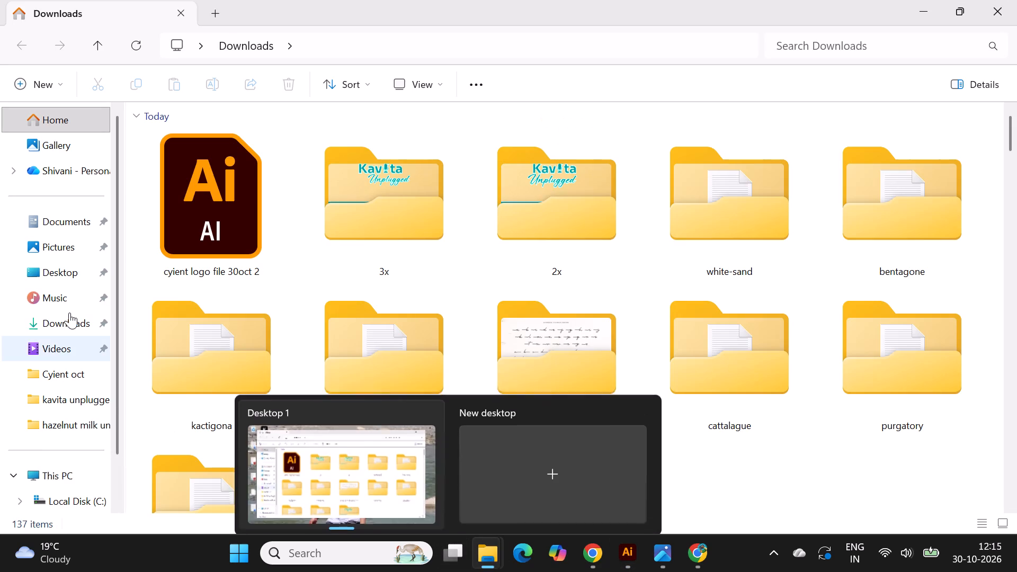
Review the exported PNGs in the Downloads 3x folder, comparing the title-case and uppercase Kavita Unplugged logos.
{"action": "left_click", "coordinate": [58, 321]}
{"action": "scroll", "coordinate": [412, 314], "scroll_direction": "up", "scroll_amount": 1}
{"action": "double_click", "coordinate": [374, 227]}
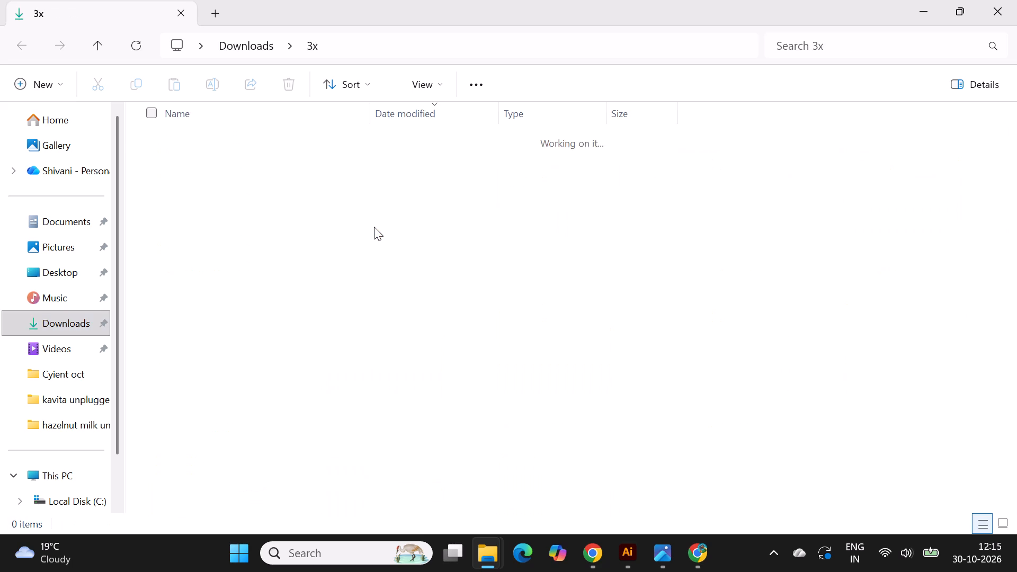
{"action": "left_click", "coordinate": [378, 307]}
{"action": "double_click", "coordinate": [240, 155]}
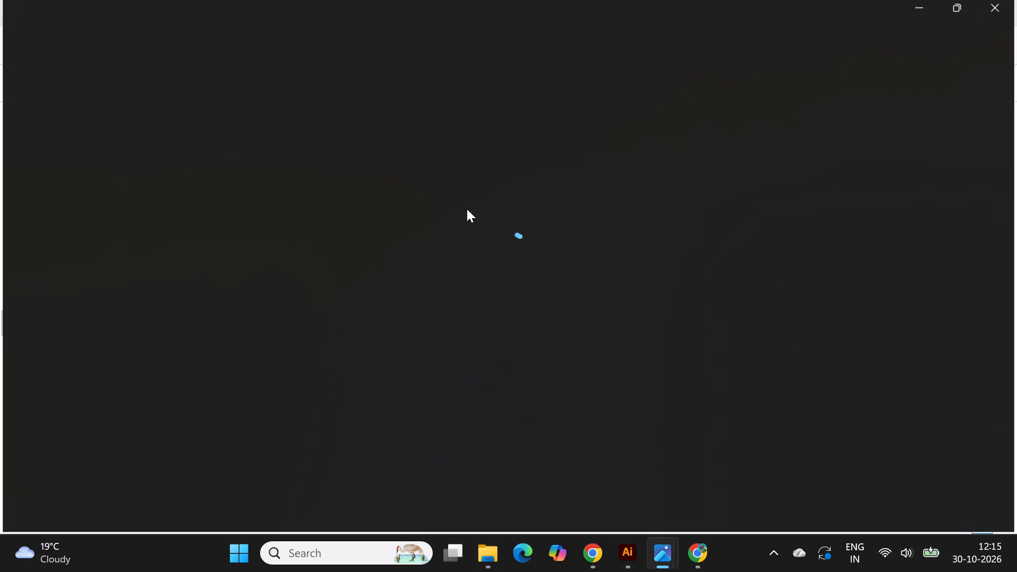
{"action": "scroll", "coordinate": [649, 235], "scroll_direction": "down", "scroll_amount": 6}
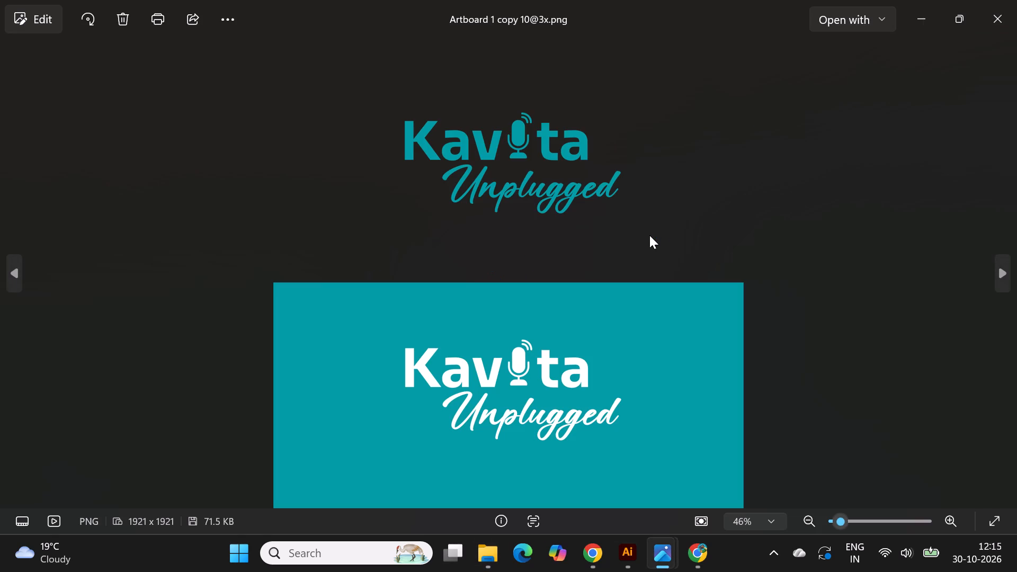
{"action": "left_click", "coordinate": [997, 273]}
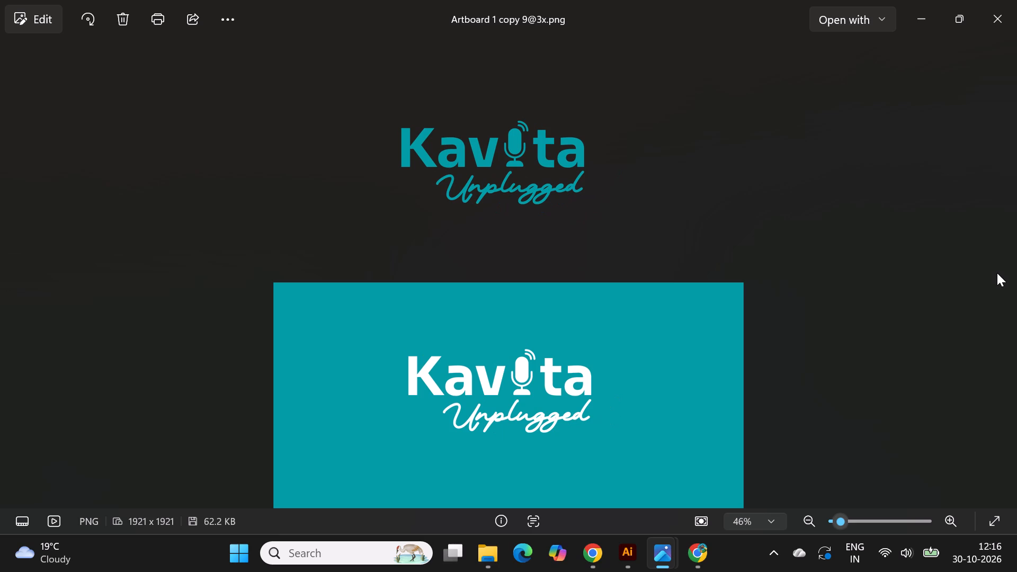
{"action": "left_click", "coordinate": [22, 274]}
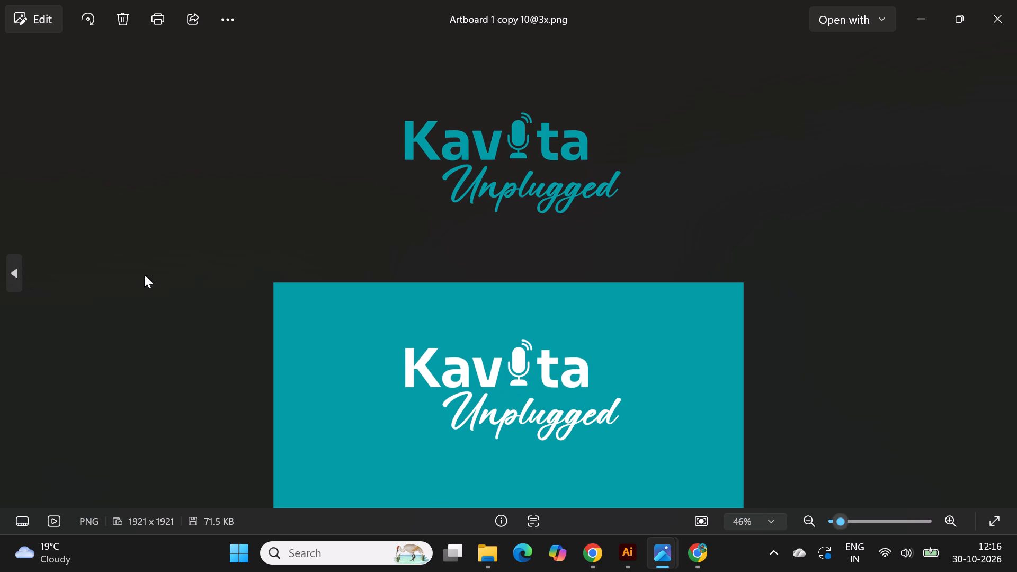
{"action": "left_click", "coordinate": [994, 275]}
{"action": "left_click", "coordinate": [994, 275]}
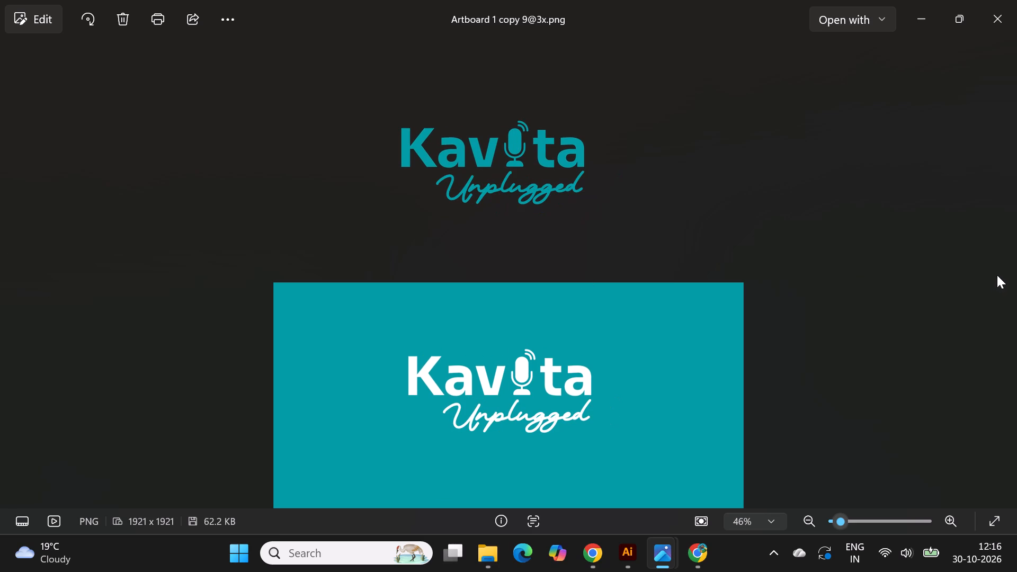
{"action": "left_click", "coordinate": [995, 274]}
{"action": "left_click", "coordinate": [1016, 19]}
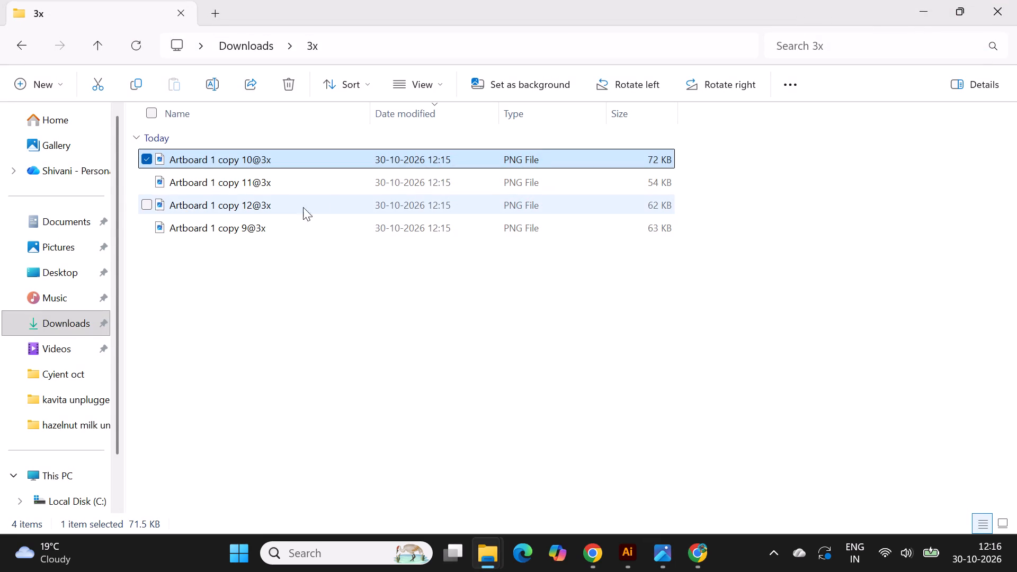
{"action": "double_click", "coordinate": [286, 211]}
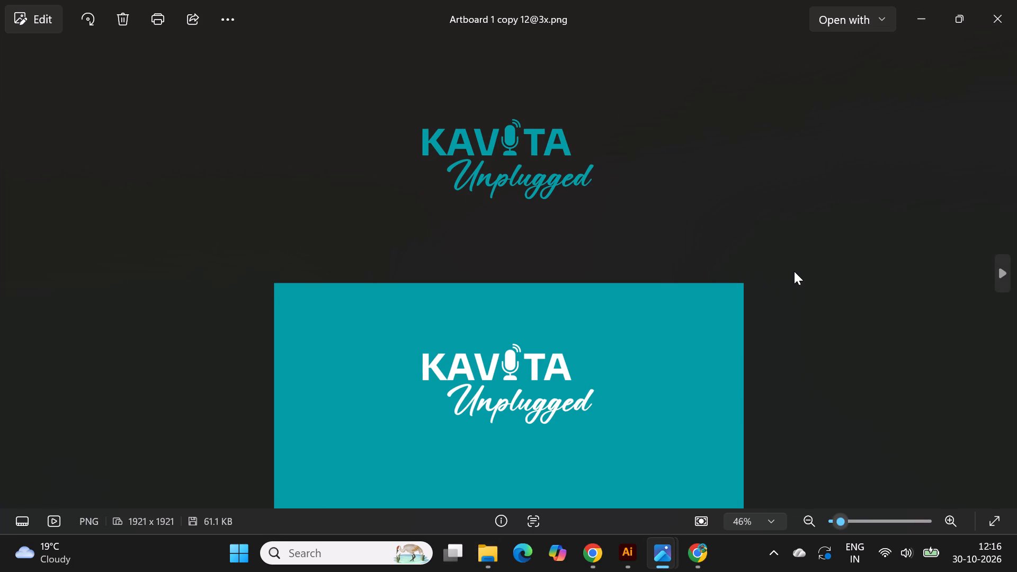
{"action": "left_click", "coordinate": [997, 274]}
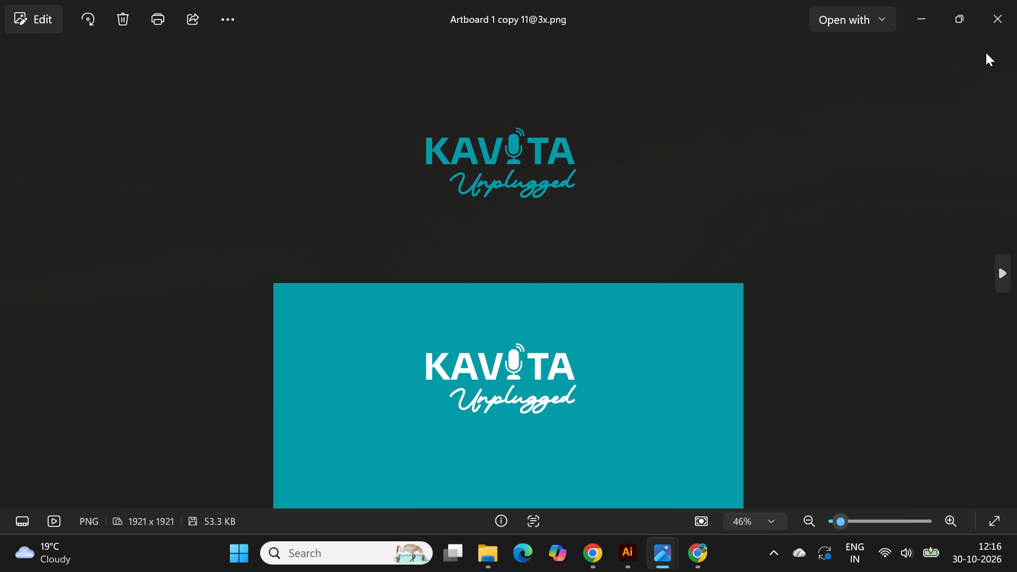
{"action": "left_click", "coordinate": [1002, 17]}
{"action": "left_click", "coordinate": [897, 283]}
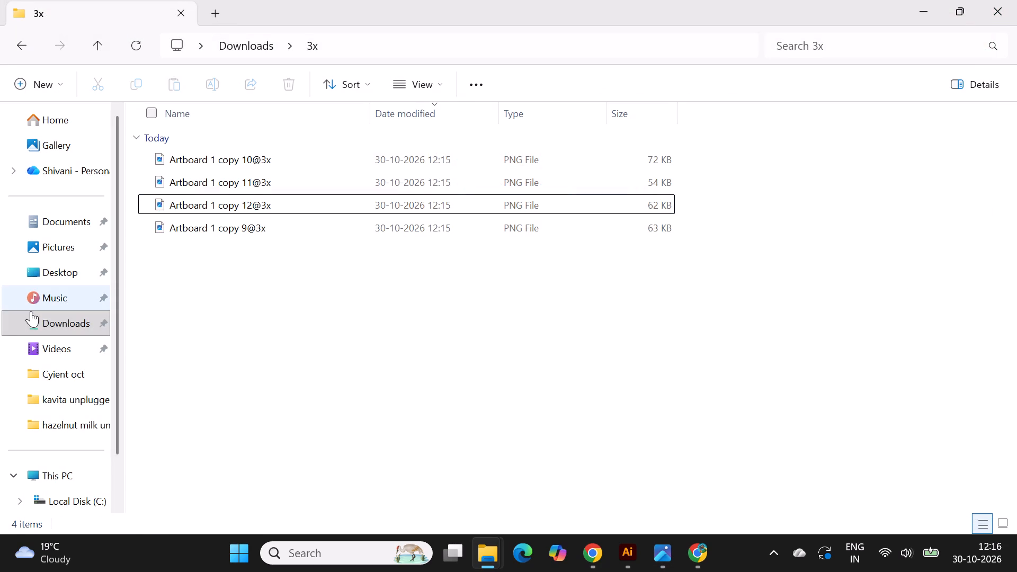
Delete the Illustrator file "cyient logo file 30oct 2" from the Downloads folder.
{"action": "left_click", "coordinate": [49, 323]}
{"action": "scroll", "coordinate": [523, 373], "scroll_direction": "up", "scroll_amount": 3}
{"action": "left_click", "coordinate": [180, 218]}
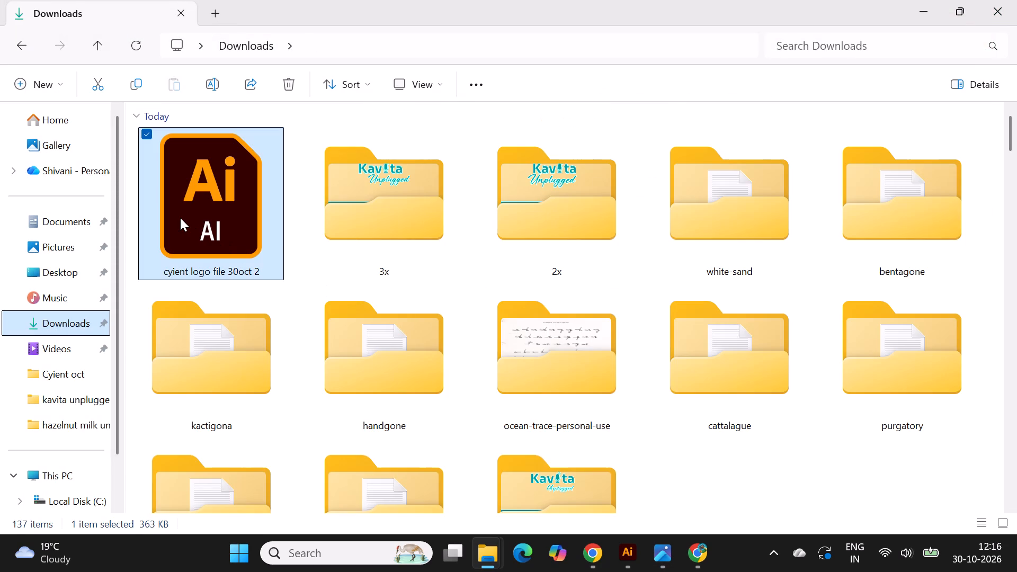
{"action": "key", "text": "Delete"}
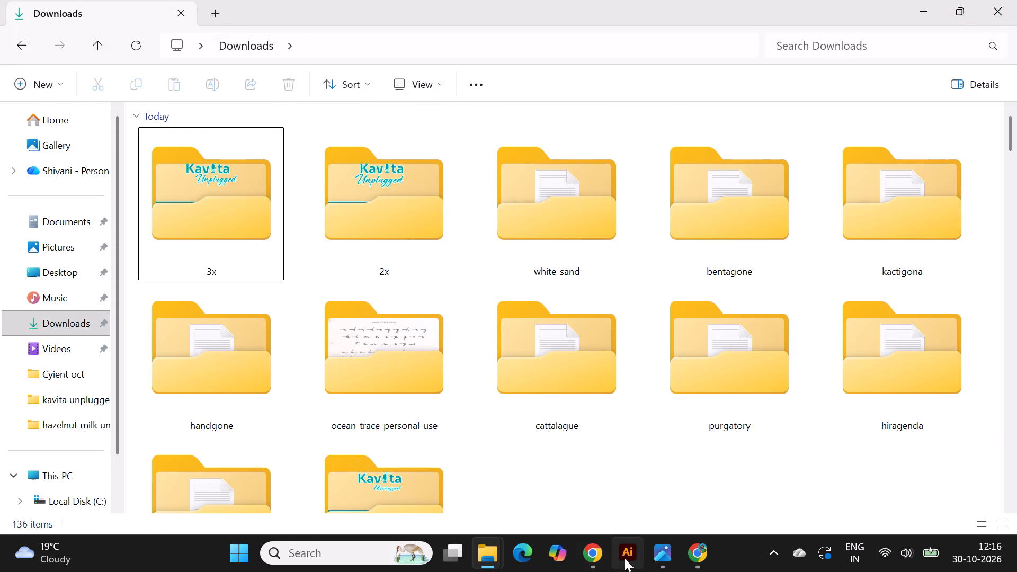
Back in Illustrator, save the logo document in Downloads as "cyient logo file 30oct all" in AI format with the default Illustrator options.
{"action": "left_click", "coordinate": [630, 558]}
{"action": "left_click", "coordinate": [724, 436]}
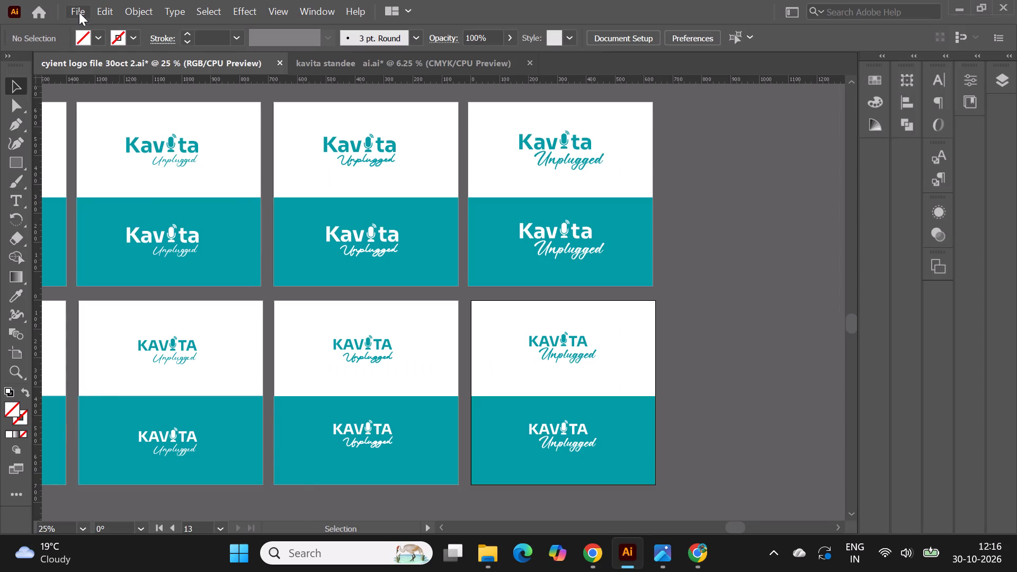
{"action": "left_click", "coordinate": [81, 13]}
{"action": "left_click", "coordinate": [127, 180]}
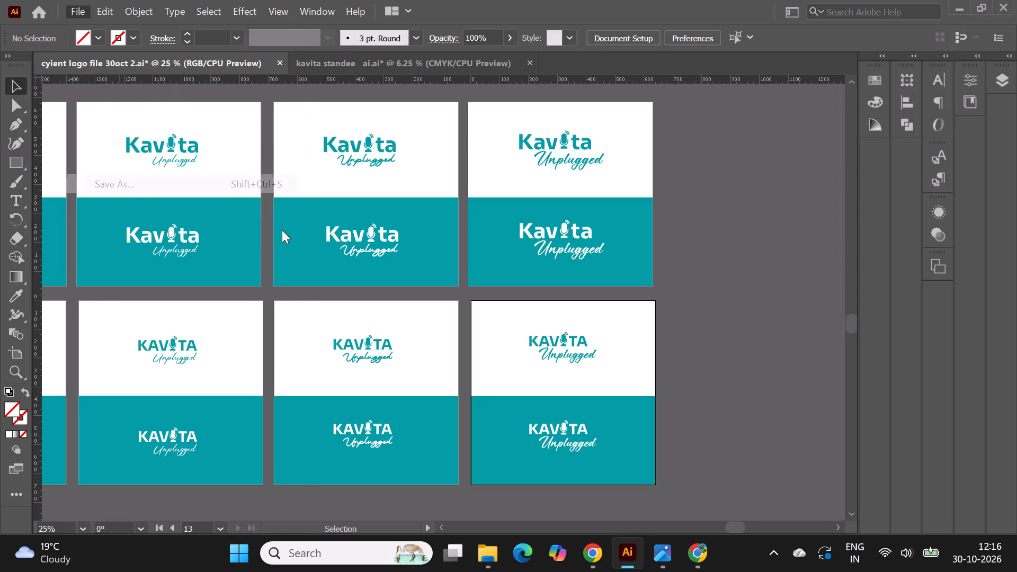
{"action": "left_click", "coordinate": [279, 331]}
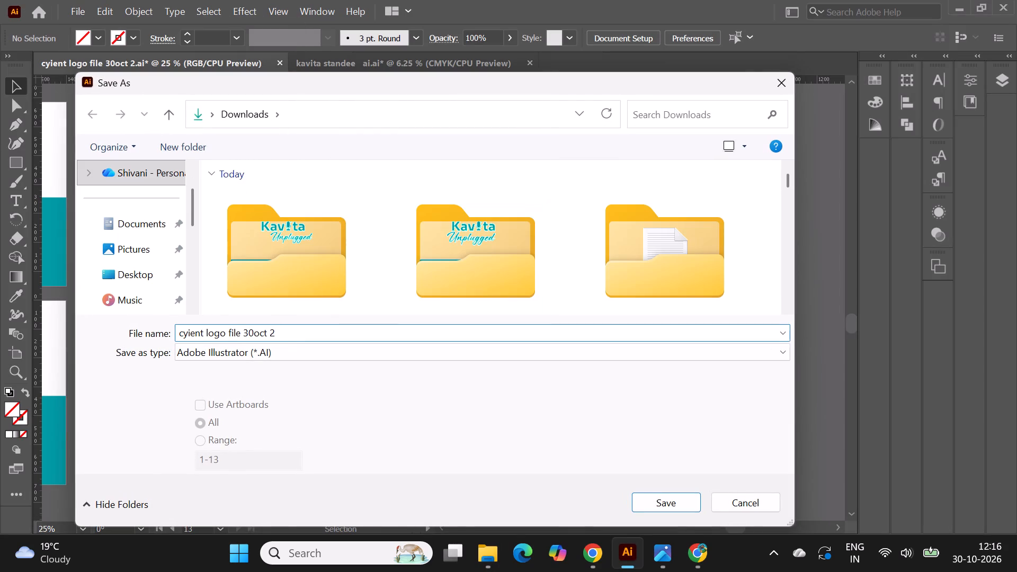
{"action": "key", "text": "BackSpace"}
{"action": "type", "text": "all"}
{"action": "scroll", "coordinate": [158, 245], "scroll_direction": "down", "scroll_amount": 1}
{"action": "left_click", "coordinate": [134, 245]}
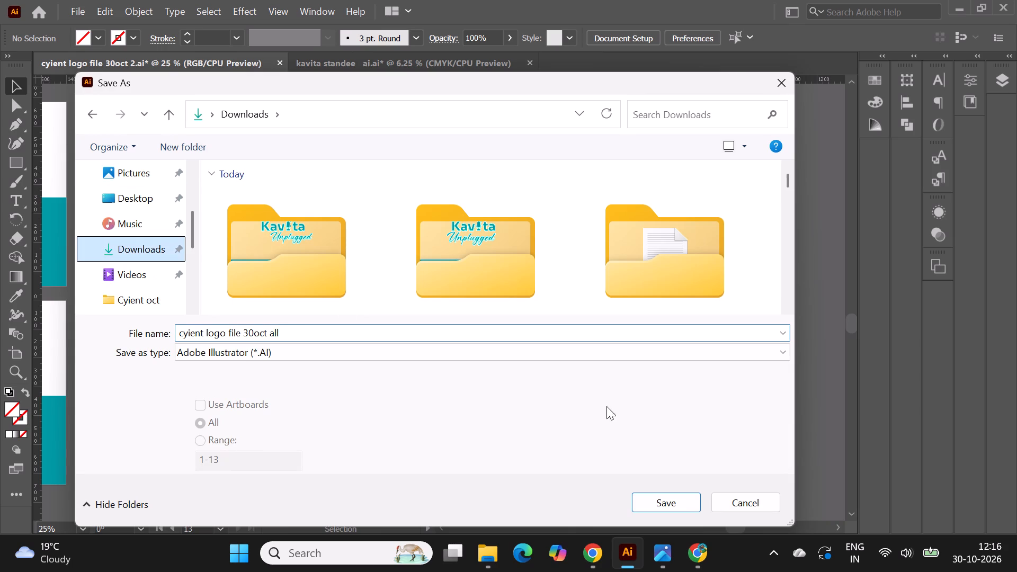
{"action": "left_click", "coordinate": [641, 503]}
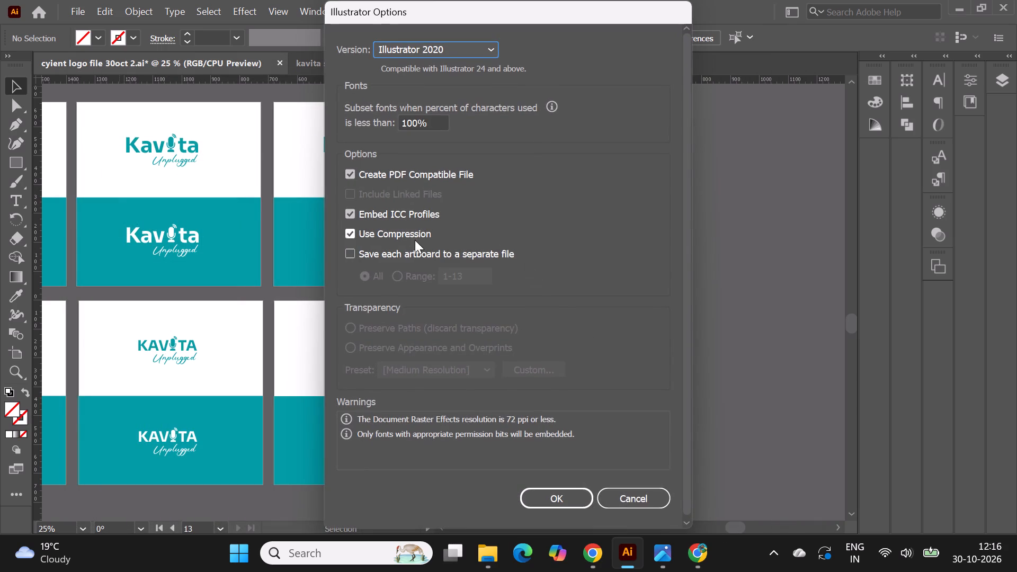
{"action": "left_click", "coordinate": [554, 495]}
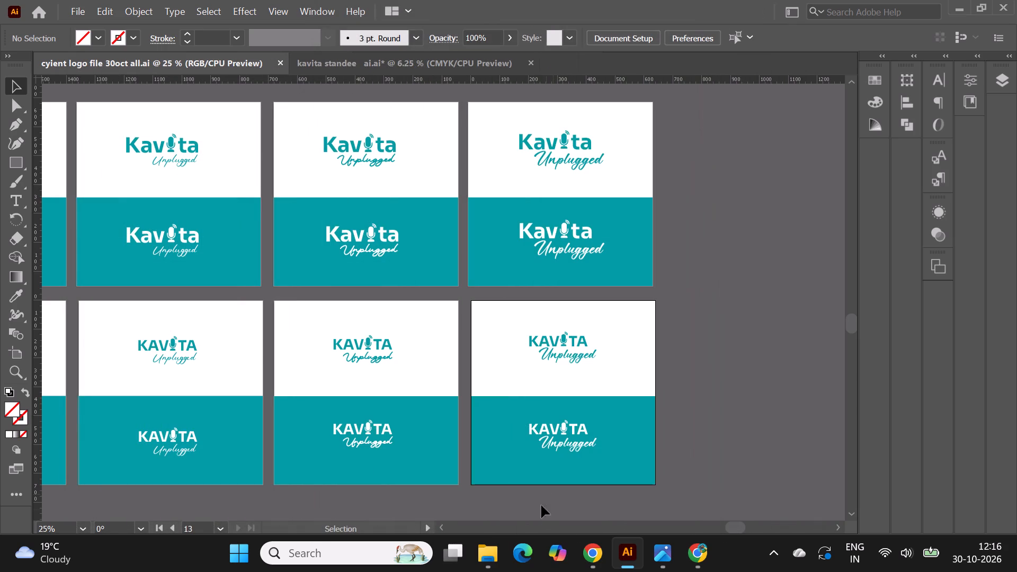
In File Explorer, open the Downloads 3x folder and display the exported PNGs as large thumbnails to check them.
{"action": "left_click", "coordinate": [487, 553]}
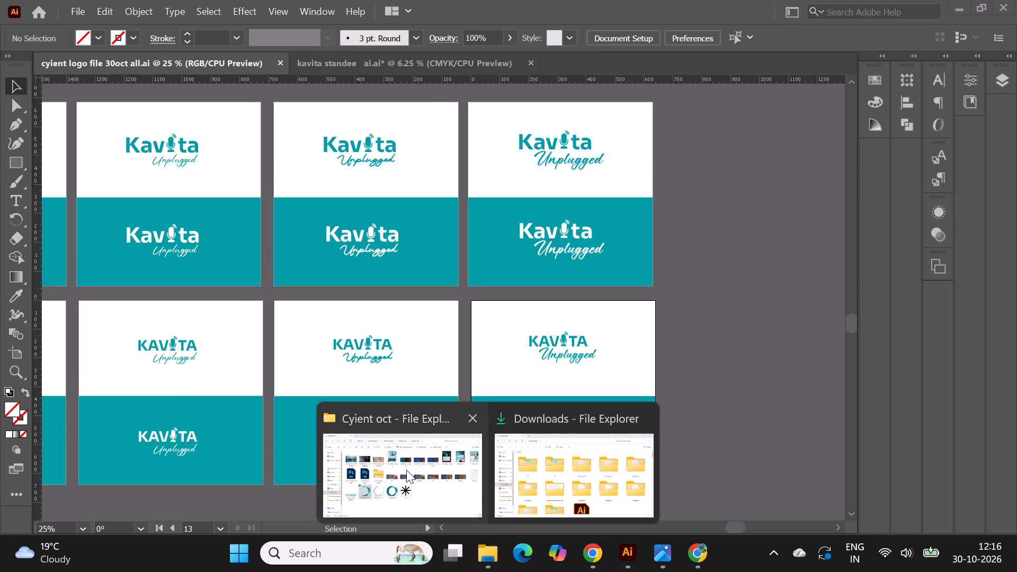
{"action": "left_click", "coordinate": [406, 471]}
{"action": "left_click", "coordinate": [53, 324]}
{"action": "scroll", "coordinate": [490, 362], "scroll_direction": "up", "scroll_amount": 4}
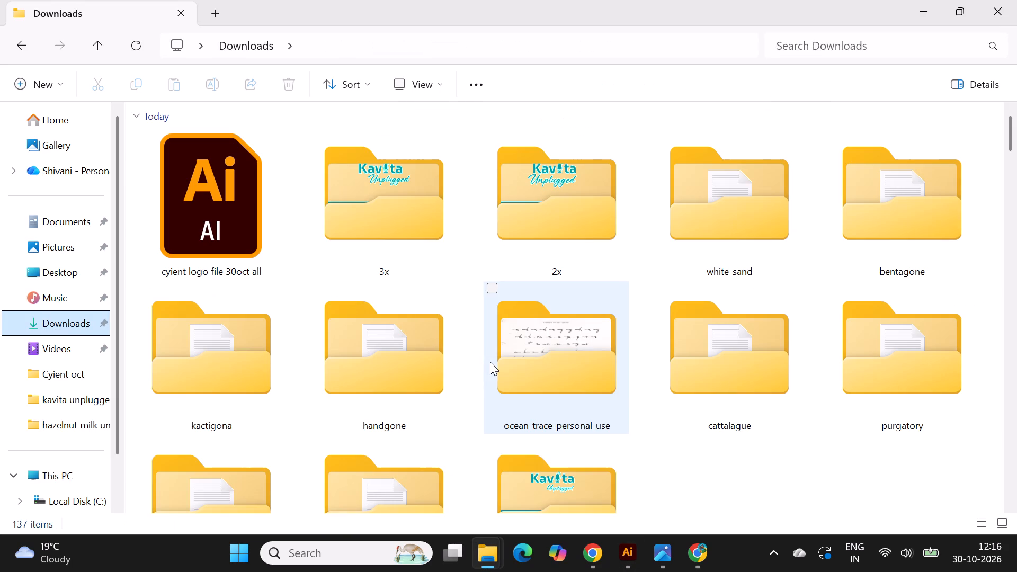
{"action": "scroll", "coordinate": [490, 362], "scroll_direction": "up", "scroll_amount": 2}
{"action": "left_click", "coordinate": [712, 497]}
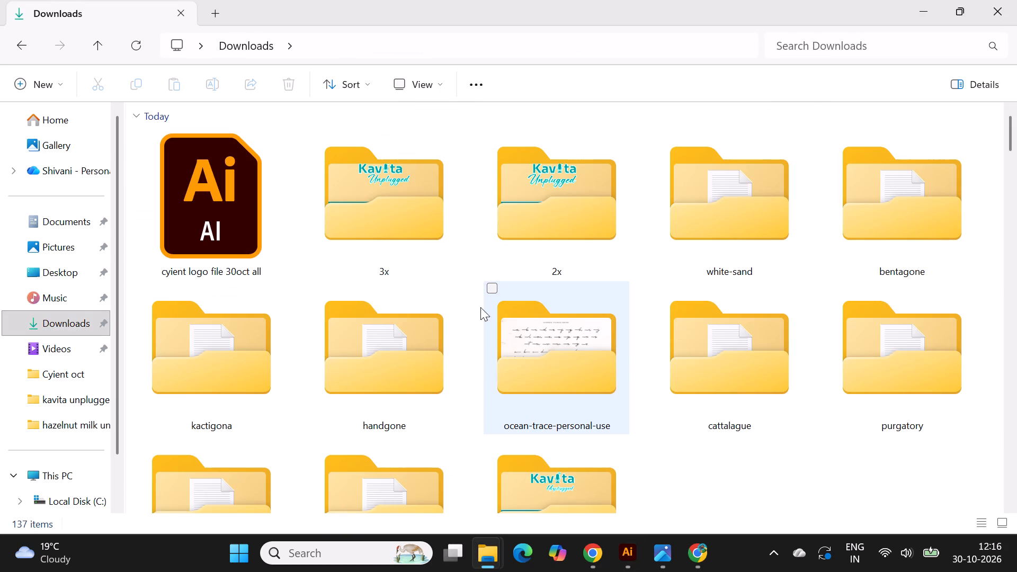
{"action": "double_click", "coordinate": [389, 220]}
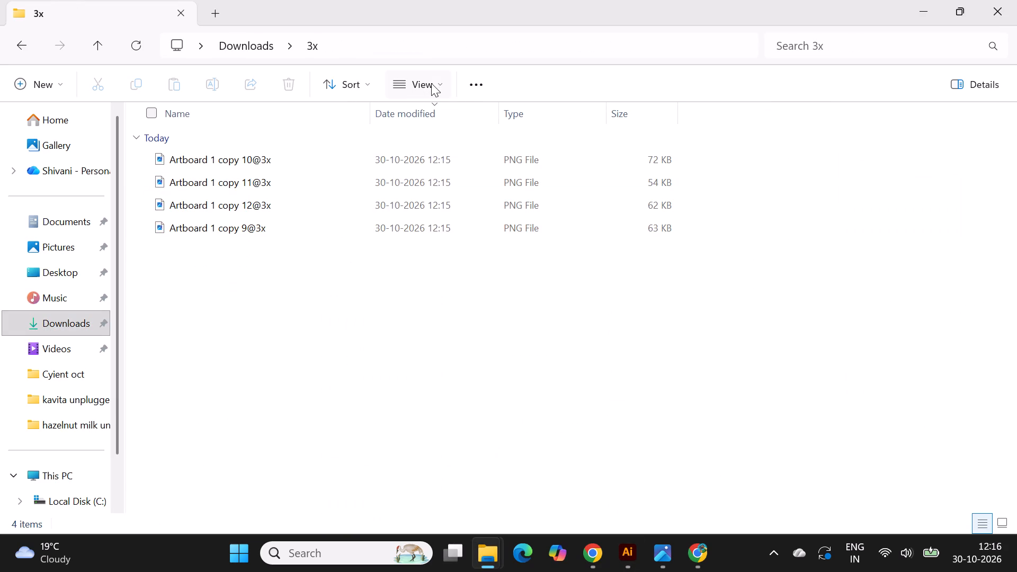
{"action": "left_click", "coordinate": [431, 83]}
{"action": "left_click", "coordinate": [448, 121]}
{"action": "left_click", "coordinate": [561, 376]}
{"action": "scroll", "coordinate": [561, 376], "scroll_direction": "up", "scroll_amount": 2}
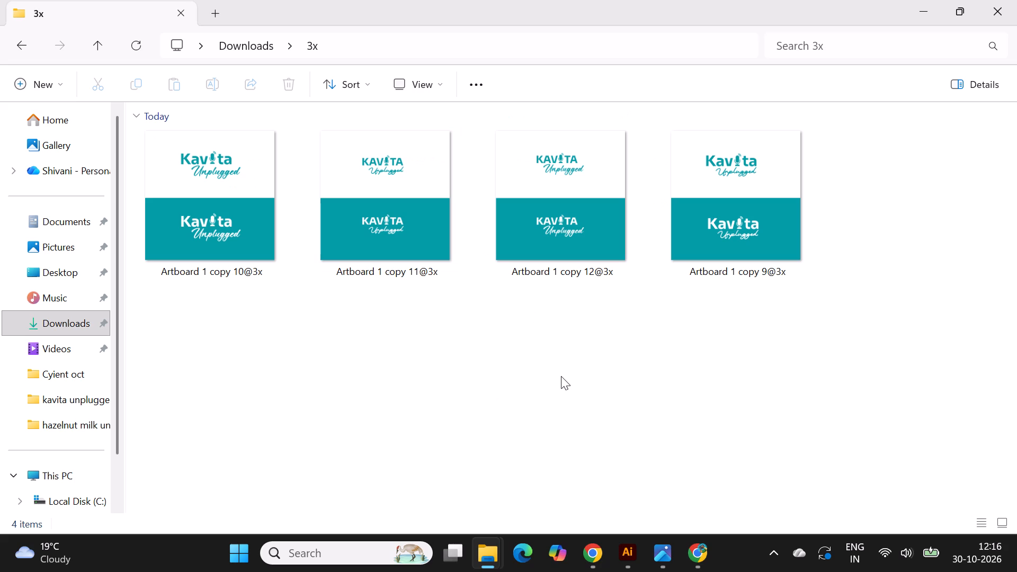
{"action": "scroll", "coordinate": [561, 376], "scroll_direction": "up", "scroll_amount": 2}
Back in Illustrator, ungroup the teal title-case Kavita Unplugged logo on the white half of artboard 10.
{"action": "left_click", "coordinate": [627, 556]}
{"action": "left_click", "coordinate": [716, 401]}
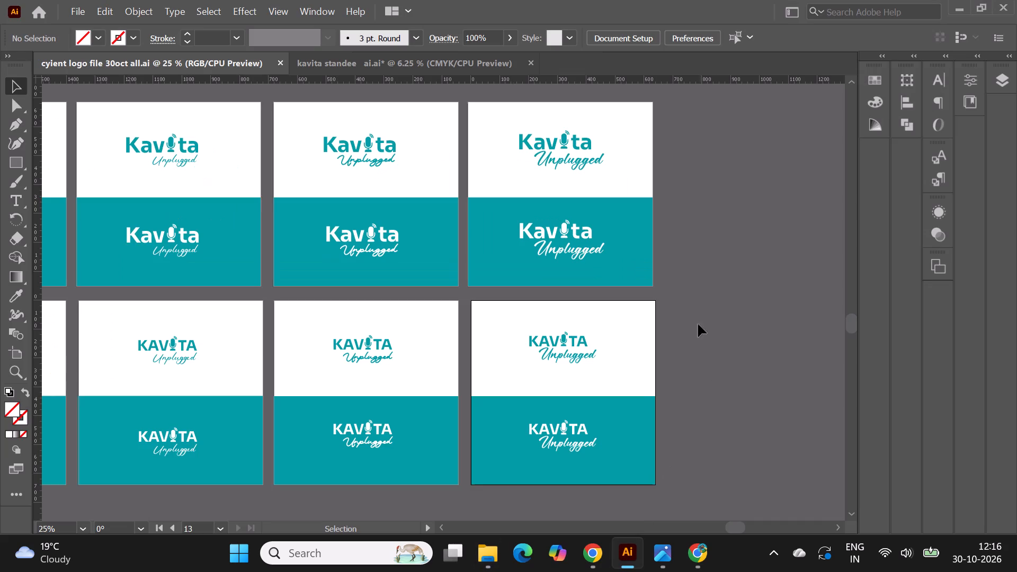
{"action": "scroll", "coordinate": [369, 133], "scroll_direction": "up", "scroll_amount": 2, "text": "alt"}
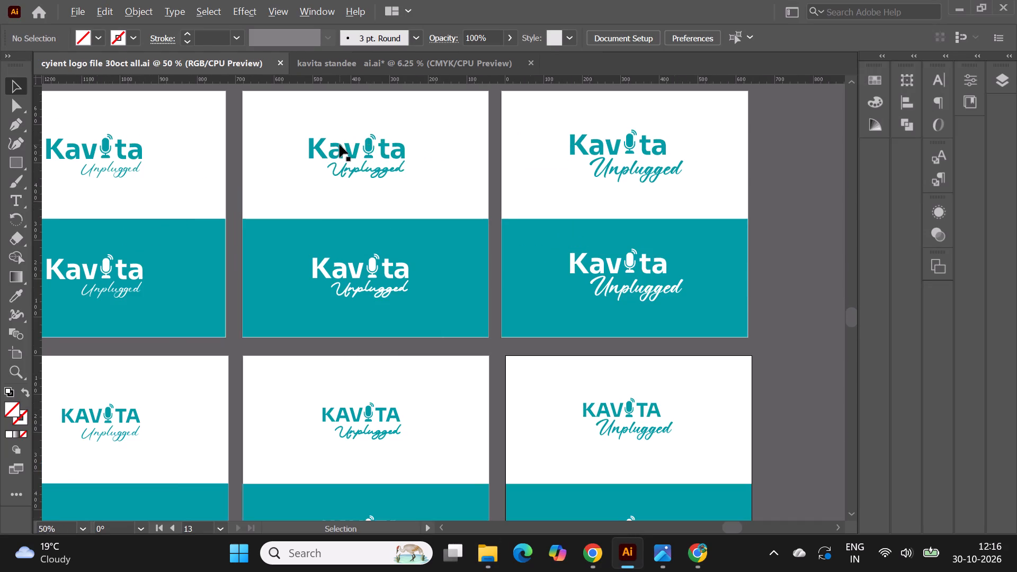
{"action": "scroll", "coordinate": [340, 145], "scroll_direction": "up", "scroll_amount": 1, "text": "alt"}
{"action": "scroll", "coordinate": [327, 163], "scroll_direction": "up", "scroll_amount": 2}
{"action": "scroll", "coordinate": [430, 219], "scroll_direction": "down", "scroll_amount": 1, "text": "alt"}
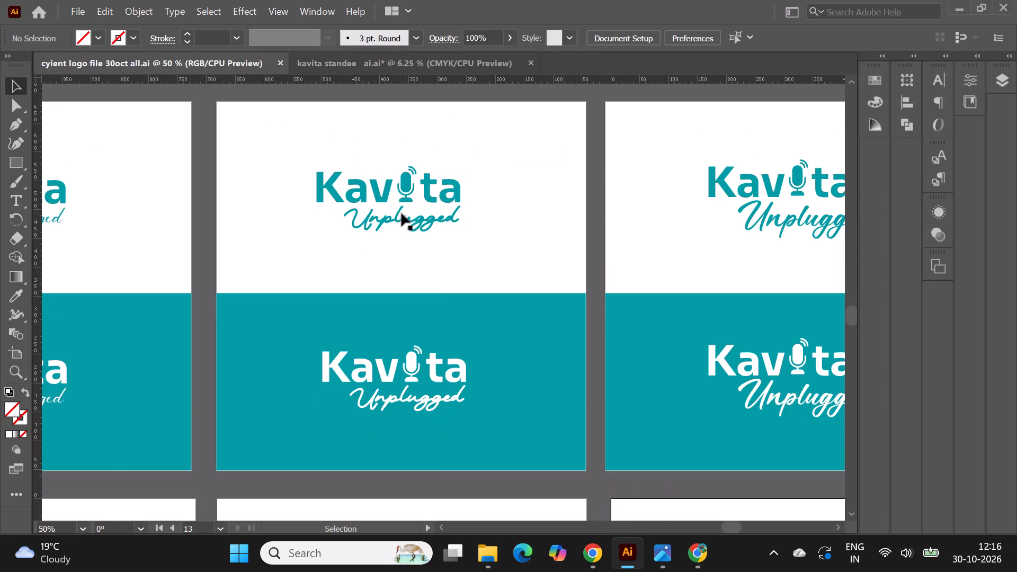
{"action": "left_click", "coordinate": [397, 215]}
{"action": "right_click", "coordinate": [418, 222]}
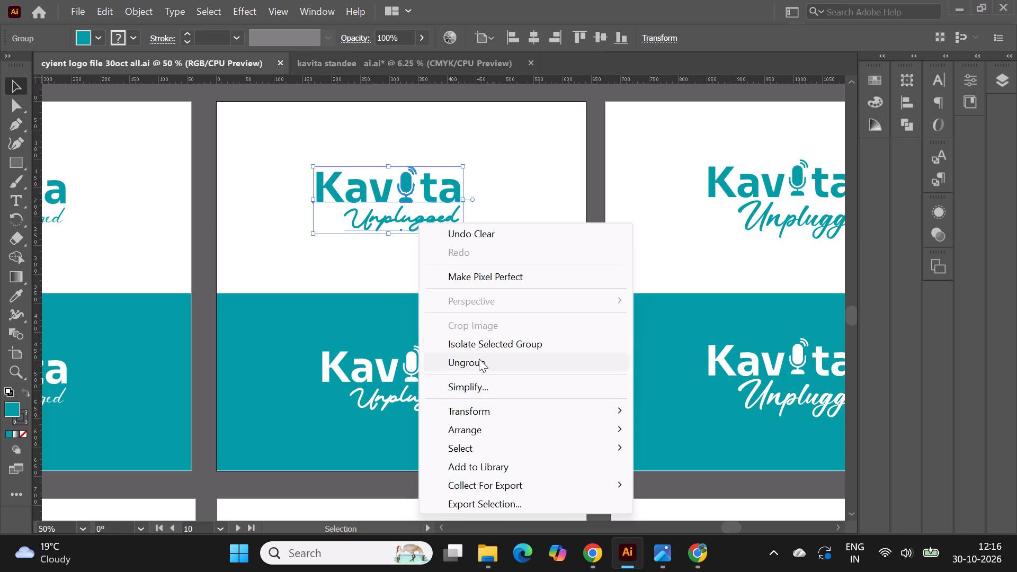
{"action": "left_click", "coordinate": [479, 359]}
{"action": "left_click", "coordinate": [594, 275]}
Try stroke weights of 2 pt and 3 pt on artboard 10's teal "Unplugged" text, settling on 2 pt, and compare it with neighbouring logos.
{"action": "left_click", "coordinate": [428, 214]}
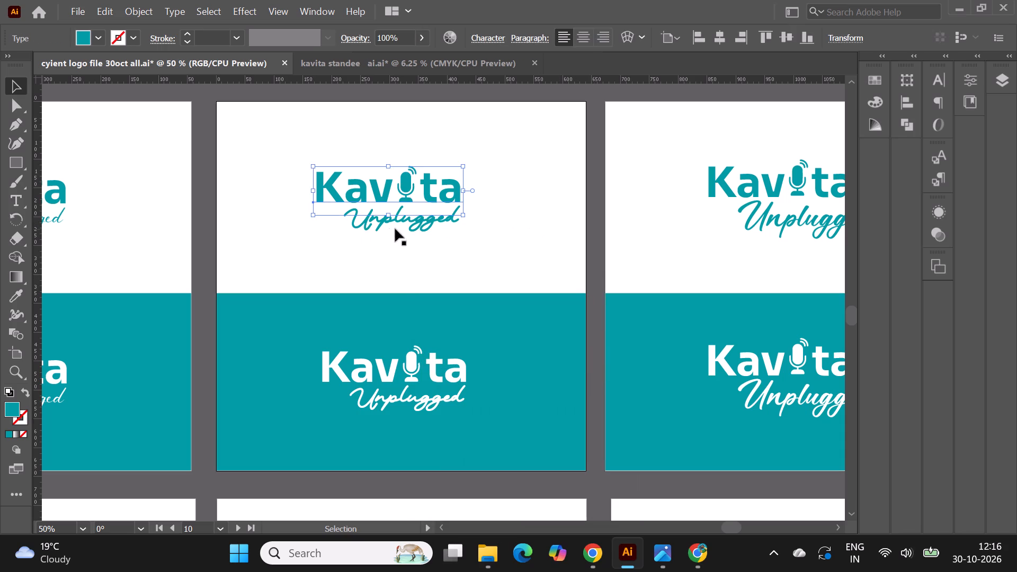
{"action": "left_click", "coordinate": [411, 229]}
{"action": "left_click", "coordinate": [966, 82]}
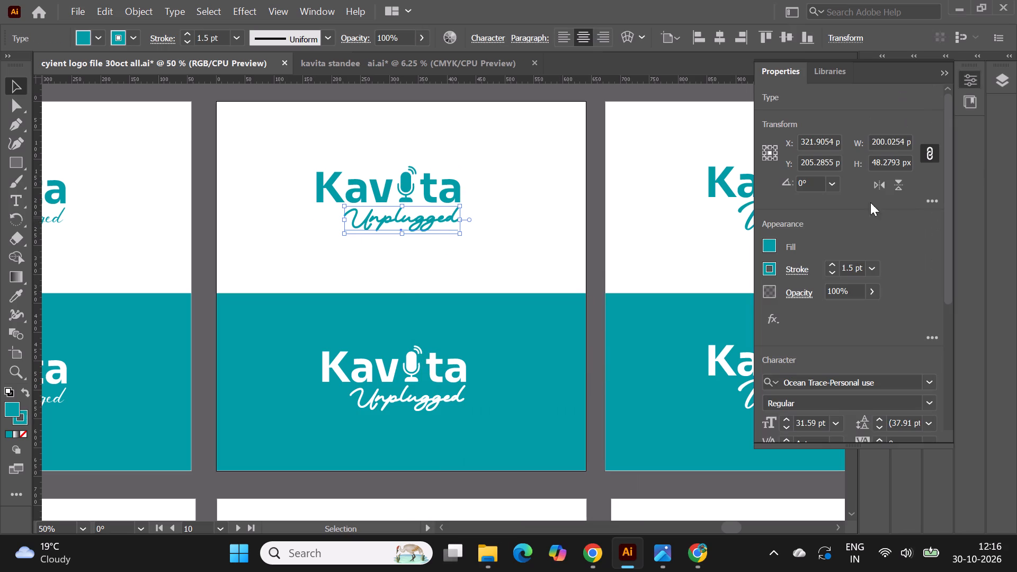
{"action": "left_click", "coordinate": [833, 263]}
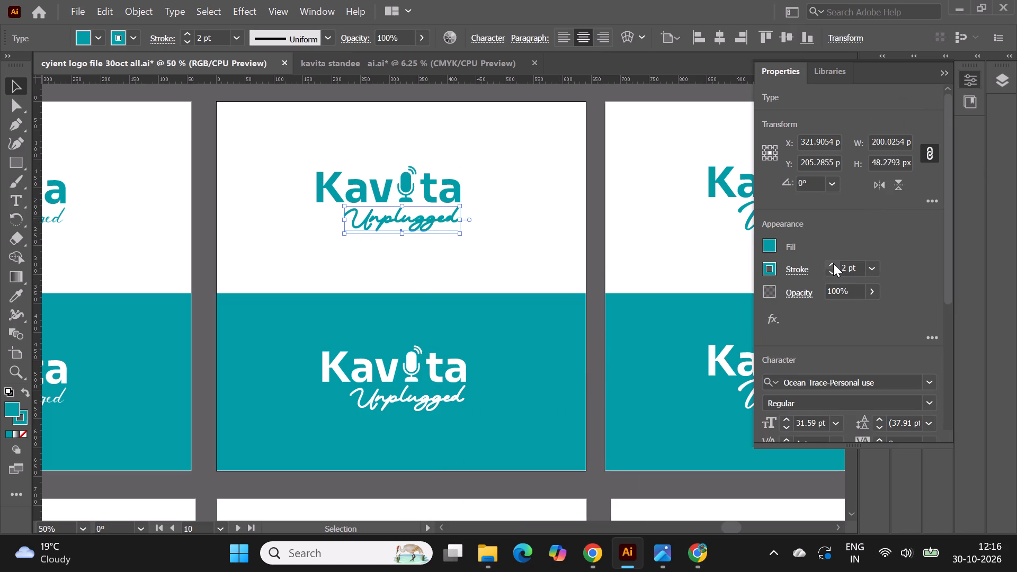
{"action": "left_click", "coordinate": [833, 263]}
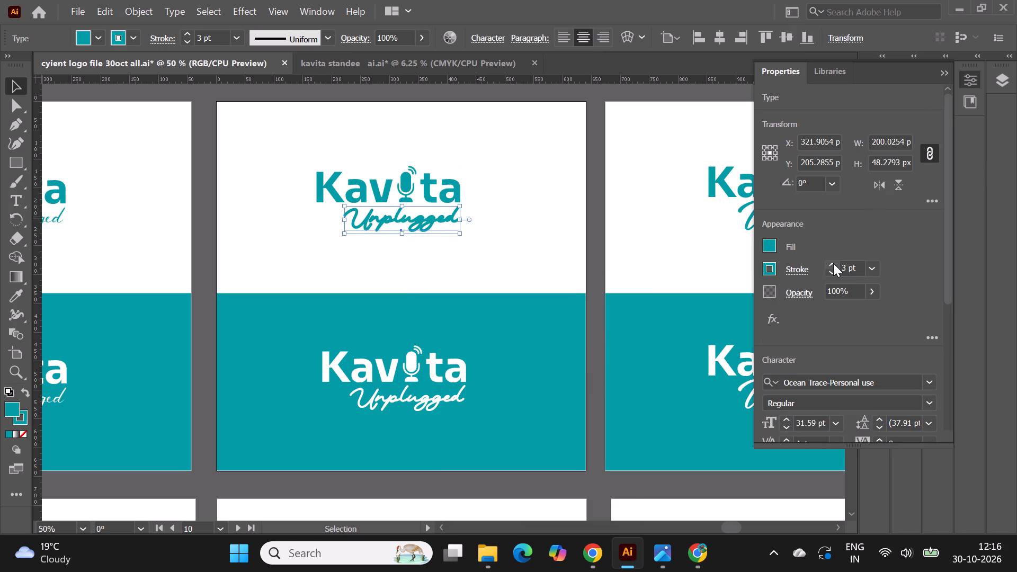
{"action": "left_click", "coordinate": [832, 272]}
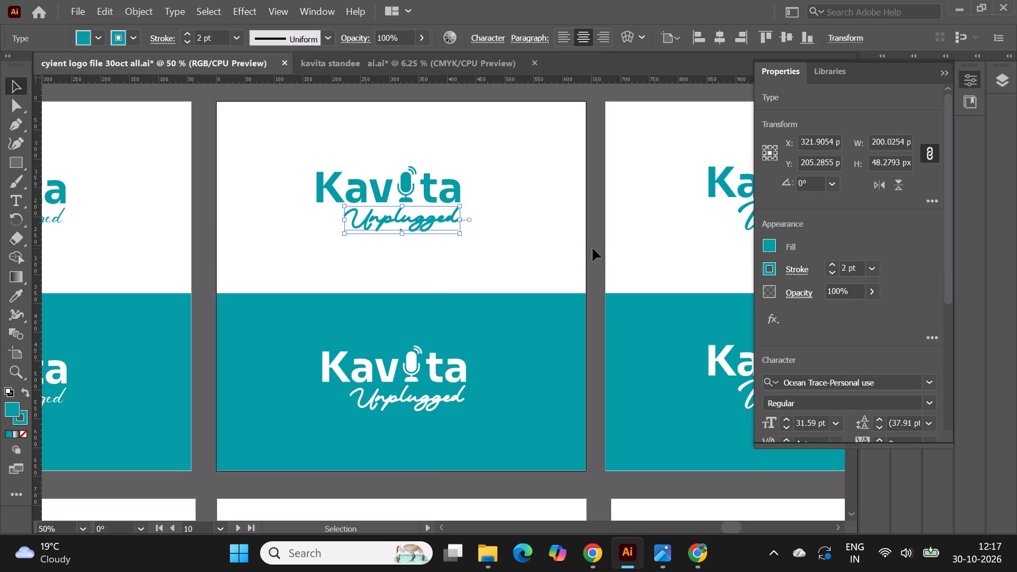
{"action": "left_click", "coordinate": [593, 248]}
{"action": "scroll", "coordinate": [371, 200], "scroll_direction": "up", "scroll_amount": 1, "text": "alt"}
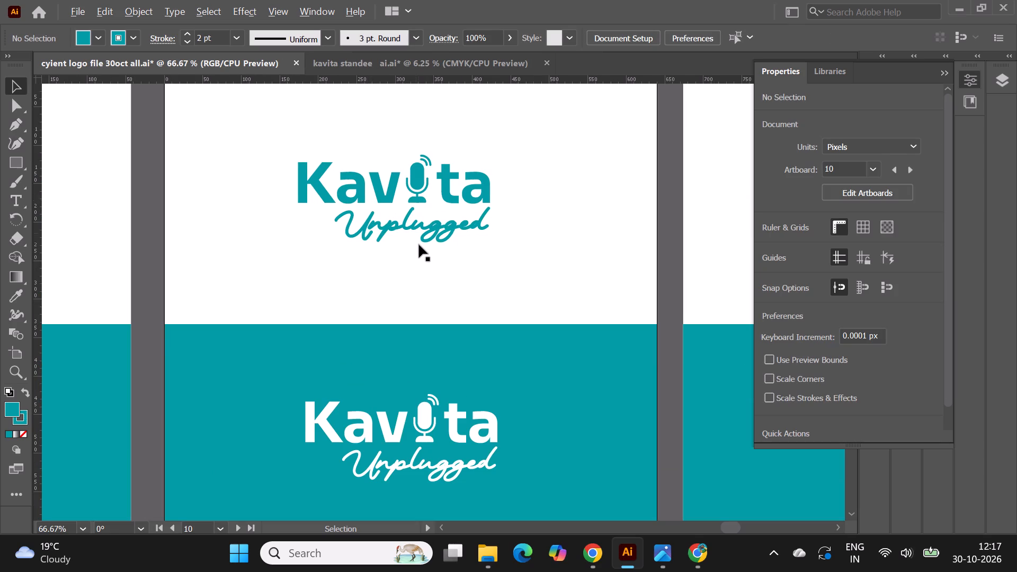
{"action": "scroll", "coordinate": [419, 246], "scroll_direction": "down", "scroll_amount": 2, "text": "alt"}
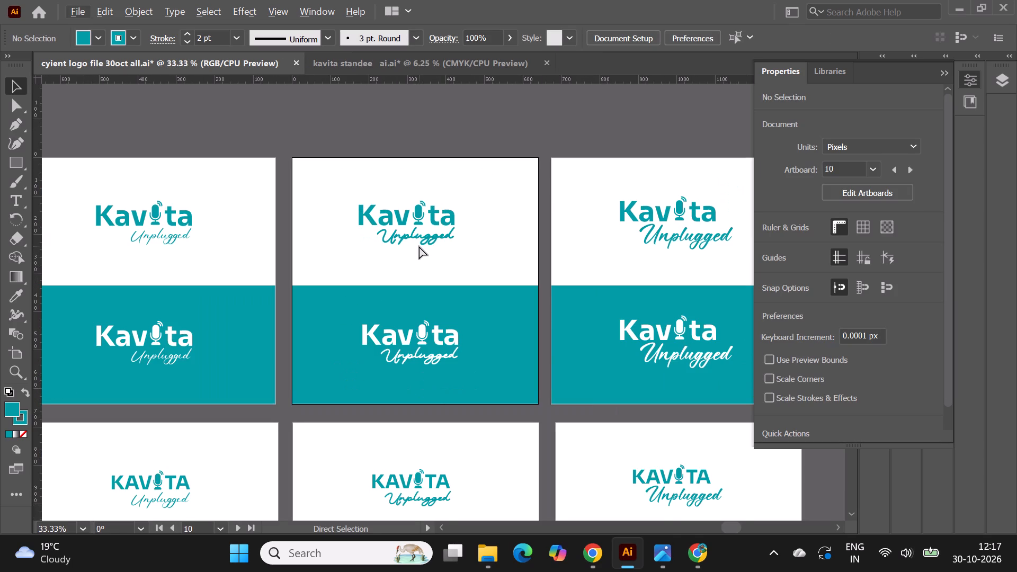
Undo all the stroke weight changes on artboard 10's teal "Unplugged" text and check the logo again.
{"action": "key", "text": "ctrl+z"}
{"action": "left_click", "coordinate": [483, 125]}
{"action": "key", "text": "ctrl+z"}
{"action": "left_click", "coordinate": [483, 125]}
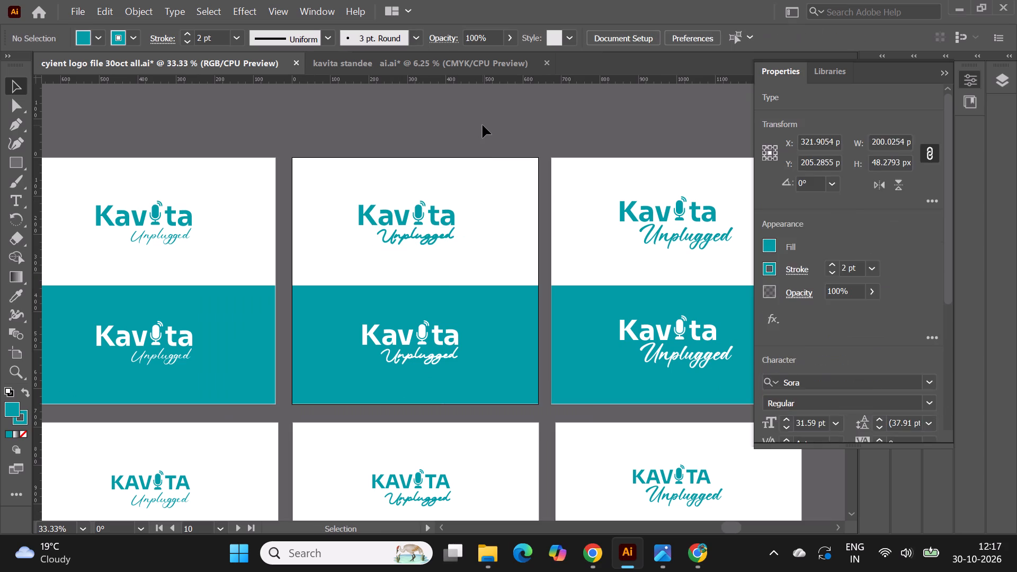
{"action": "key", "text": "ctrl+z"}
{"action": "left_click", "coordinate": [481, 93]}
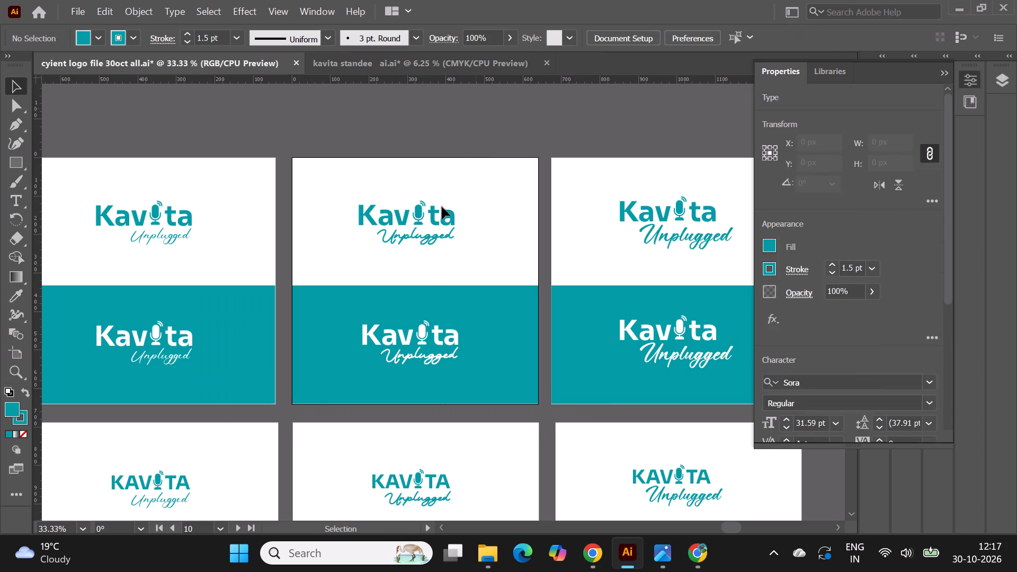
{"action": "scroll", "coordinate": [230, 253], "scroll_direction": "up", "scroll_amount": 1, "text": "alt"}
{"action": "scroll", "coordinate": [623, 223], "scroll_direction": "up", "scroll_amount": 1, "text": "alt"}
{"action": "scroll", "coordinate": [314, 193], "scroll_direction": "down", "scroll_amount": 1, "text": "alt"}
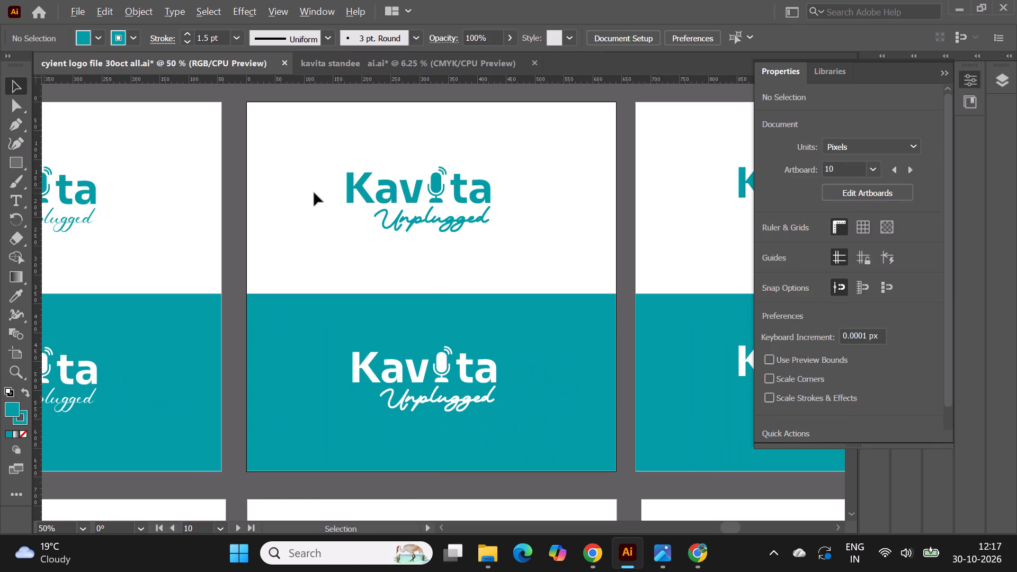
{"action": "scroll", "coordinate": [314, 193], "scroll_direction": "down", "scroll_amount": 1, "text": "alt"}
Switch to File Explorer to return to the exported files.
{"action": "left_click", "coordinate": [493, 559]}
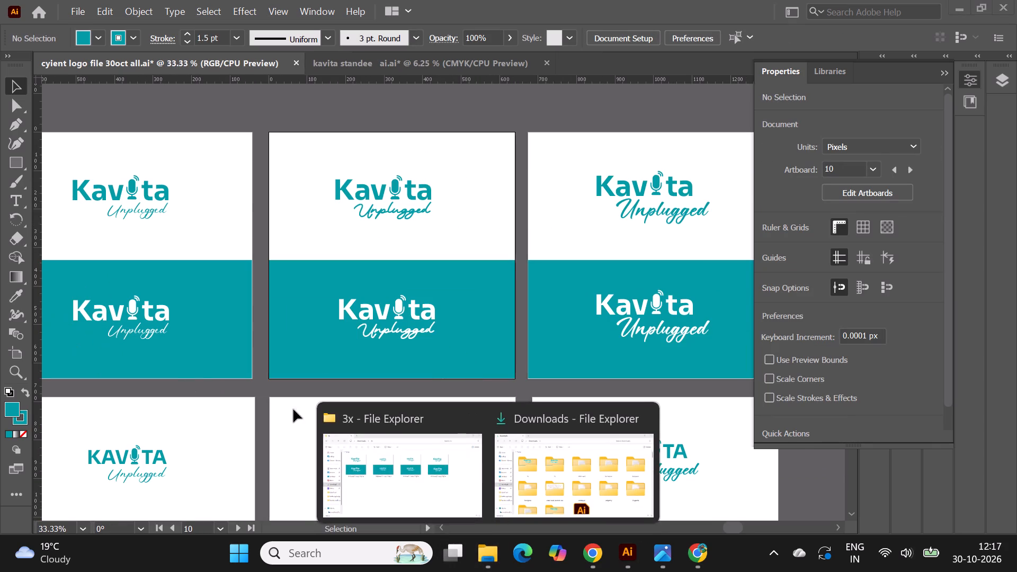
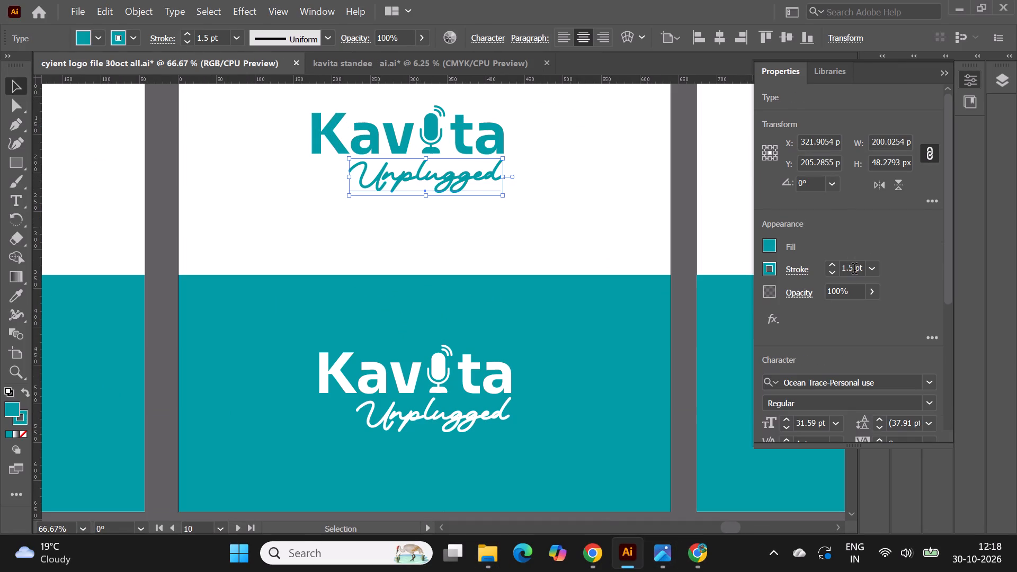
Set the stroke weight of the teal "Unplugged" text on artboard 10 to 2 pt and inspect the logo up close.
{"action": "left_click", "coordinate": [831, 266]}
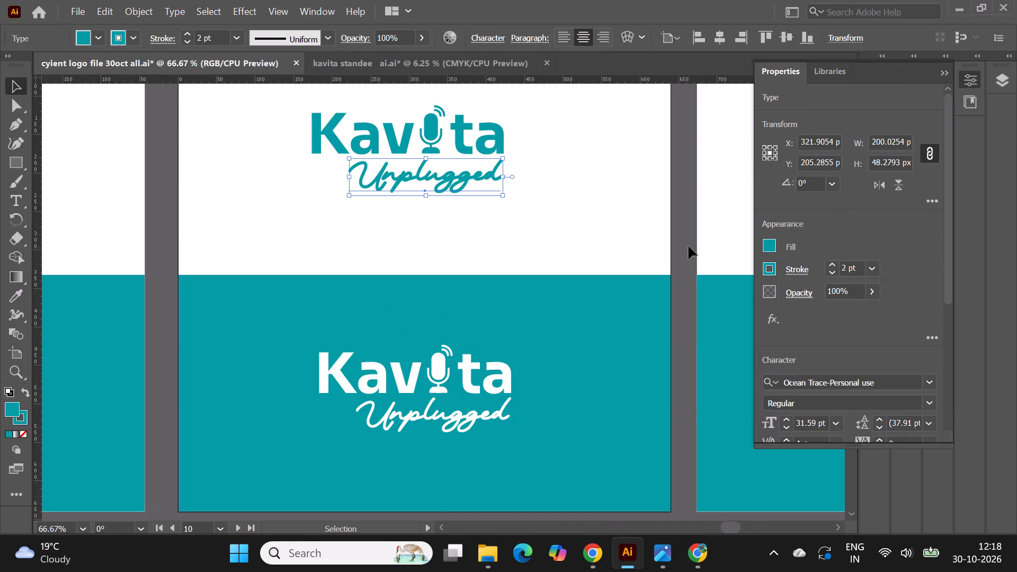
{"action": "left_click", "coordinate": [689, 246]}
{"action": "scroll", "coordinate": [475, 232], "scroll_direction": "down", "scroll_amount": 1, "text": "alt"}
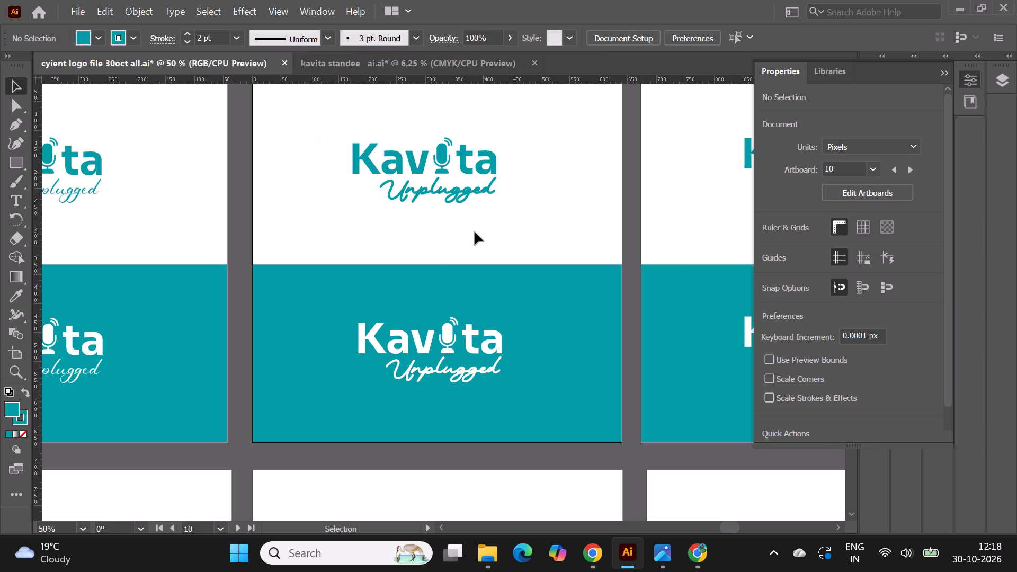
{"action": "scroll", "coordinate": [431, 180], "scroll_direction": "up", "scroll_amount": 2, "text": "alt"}
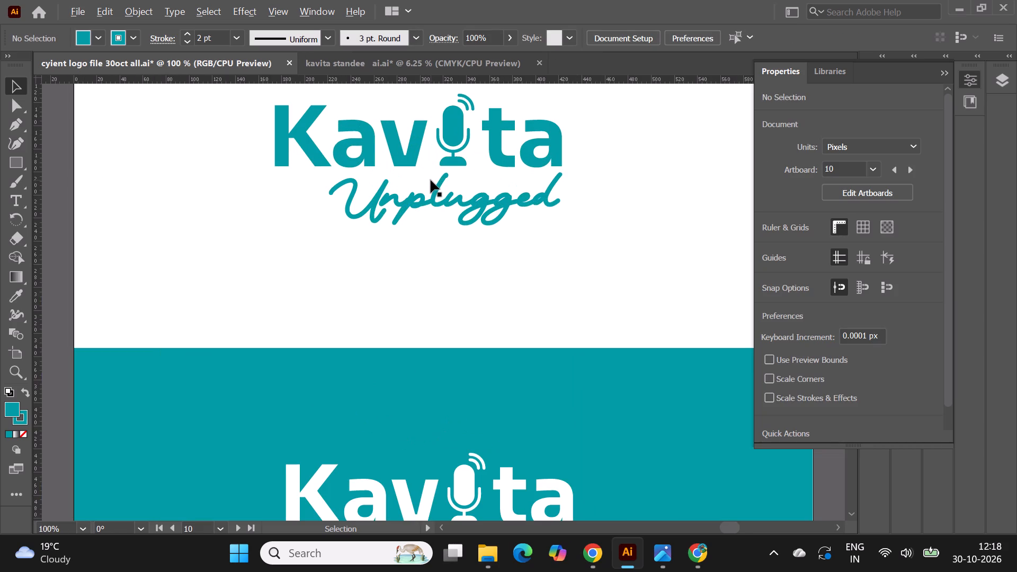
Inside the white logo group on artboard 10's teal half, set the "Unplugged" text's stroke weight to 2 pt.
{"action": "scroll", "coordinate": [431, 180], "scroll_direction": "down", "scroll_amount": 2, "text": "alt"}
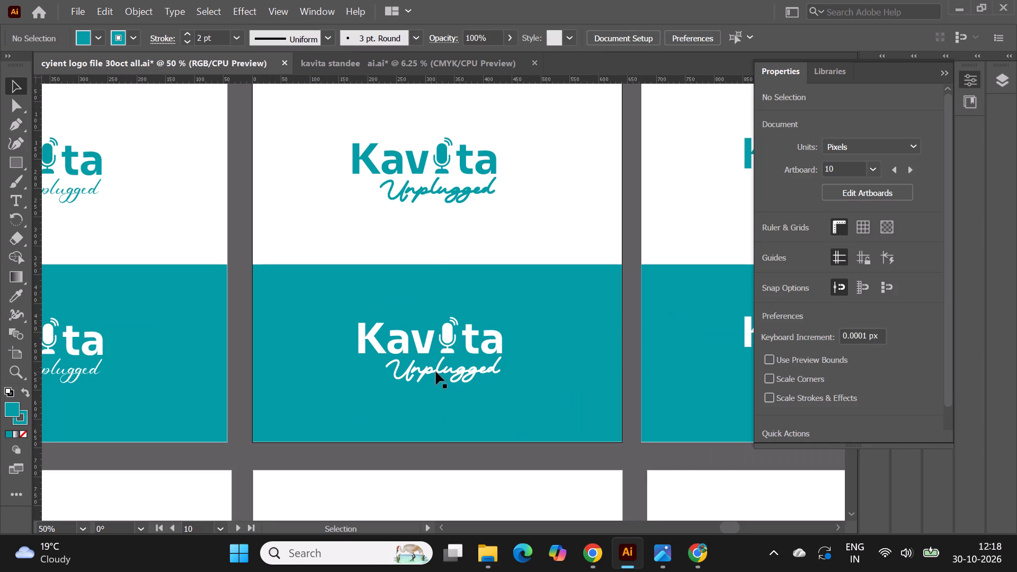
{"action": "left_click", "coordinate": [436, 372]}
{"action": "left_click", "coordinate": [424, 373]}
{"action": "double_click", "coordinate": [425, 376]}
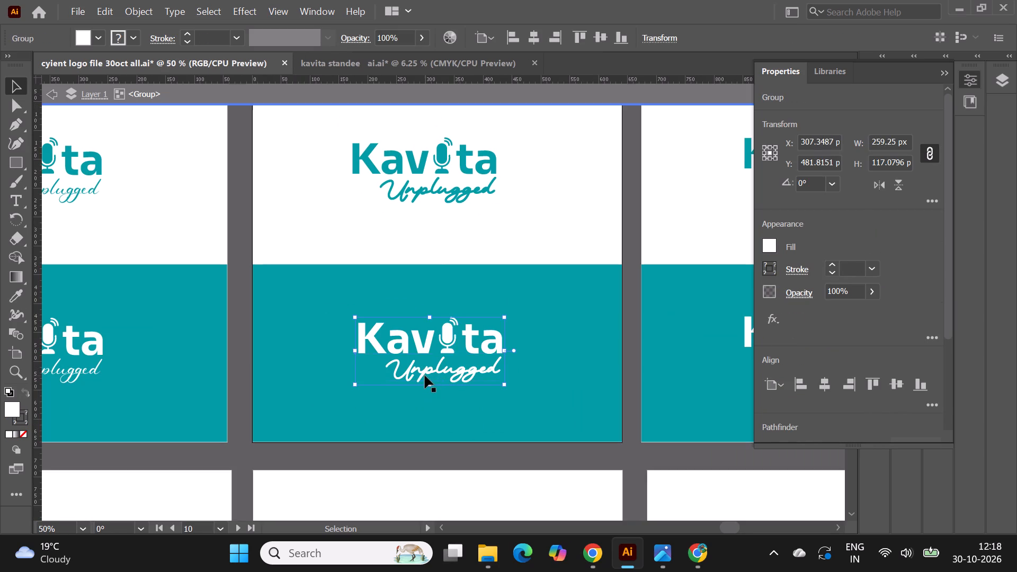
{"action": "left_click", "coordinate": [424, 371]}
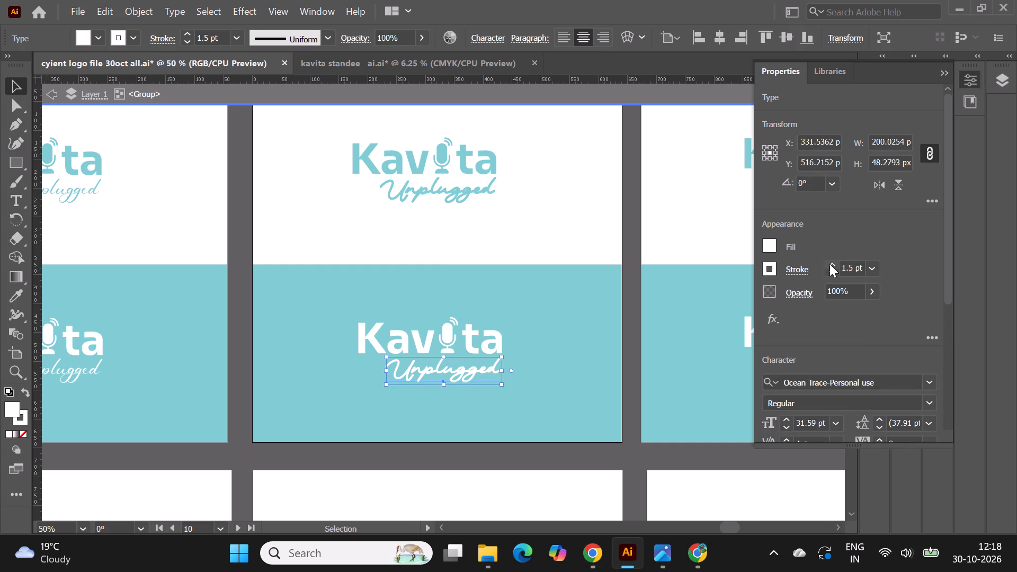
{"action": "left_click", "coordinate": [829, 264]}
{"action": "triple_click", "coordinate": [637, 338]}
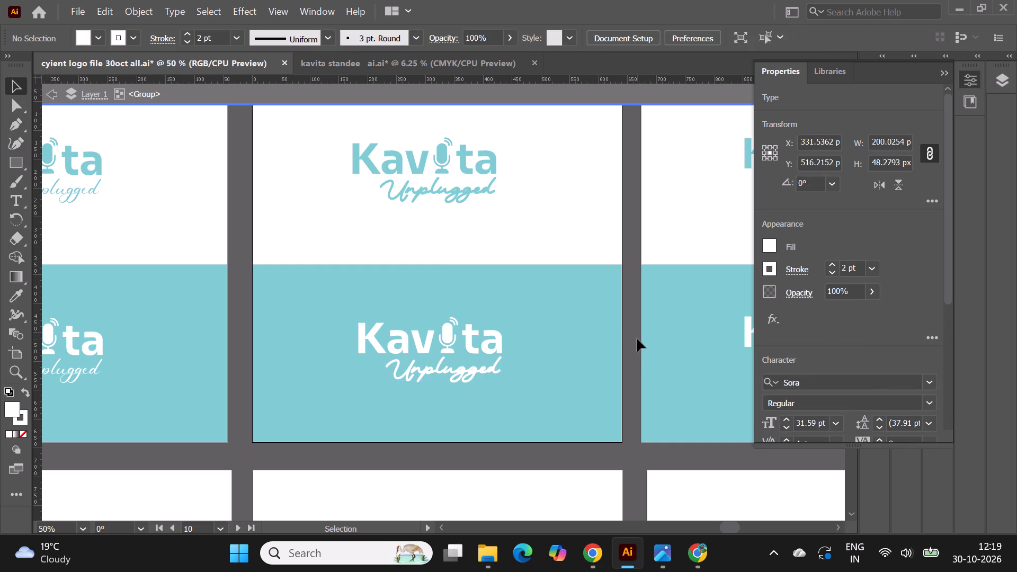
Inside the teal uppercase KAVITA logo group on artboard 12, set the "Unplugged" text's stroke weight to 2 pt.
{"action": "scroll", "coordinate": [460, 216], "scroll_direction": "down", "scroll_amount": 1, "text": "alt"}
{"action": "scroll", "coordinate": [466, 208], "scroll_direction": "down", "scroll_amount": 11}
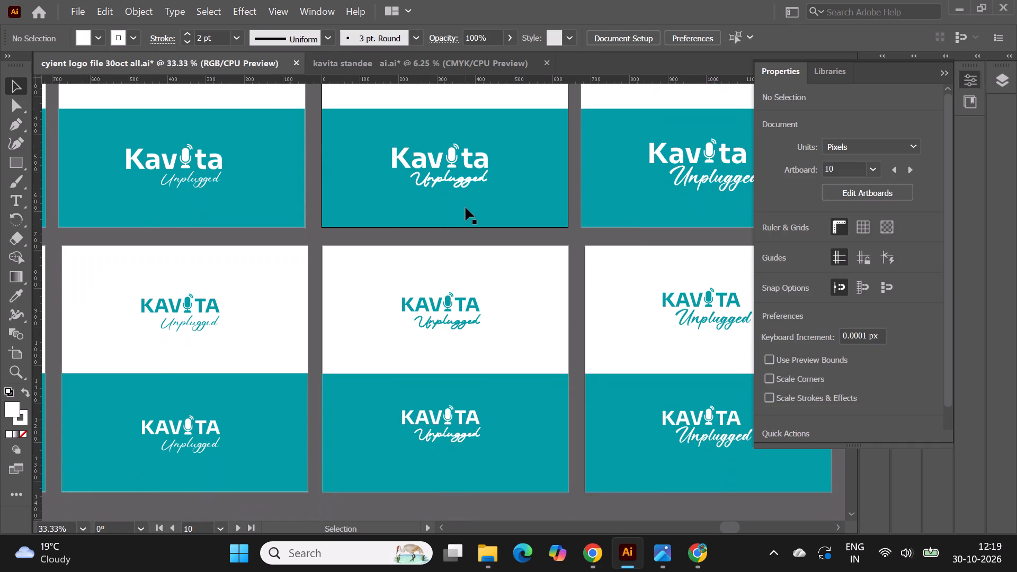
{"action": "scroll", "coordinate": [466, 208], "scroll_direction": "down", "scroll_amount": 6}
{"action": "scroll", "coordinate": [472, 253], "scroll_direction": "up", "scroll_amount": 2, "text": "alt"}
{"action": "left_click", "coordinate": [425, 240]}
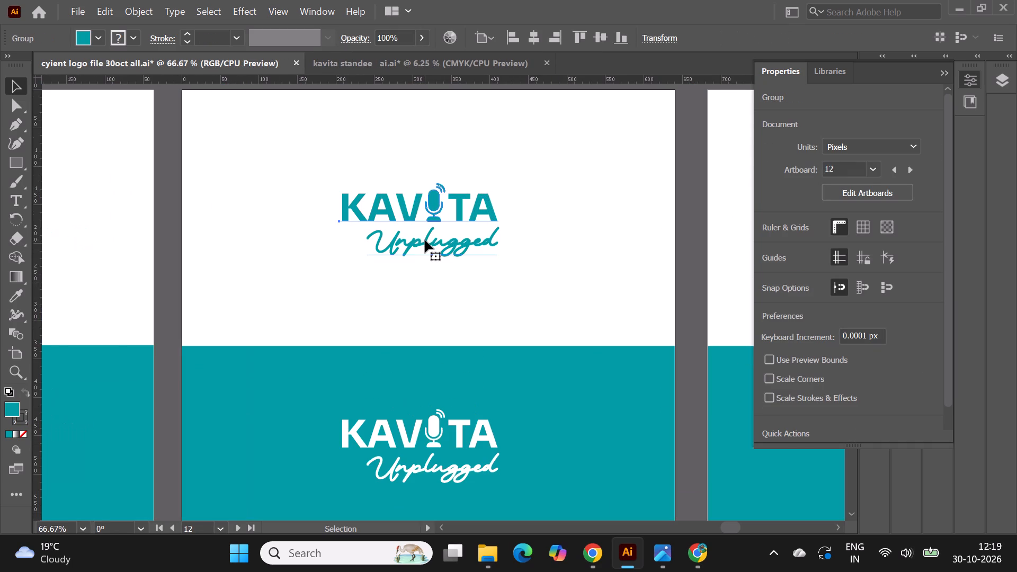
{"action": "double_click", "coordinate": [430, 246]}
{"action": "left_click", "coordinate": [429, 242]}
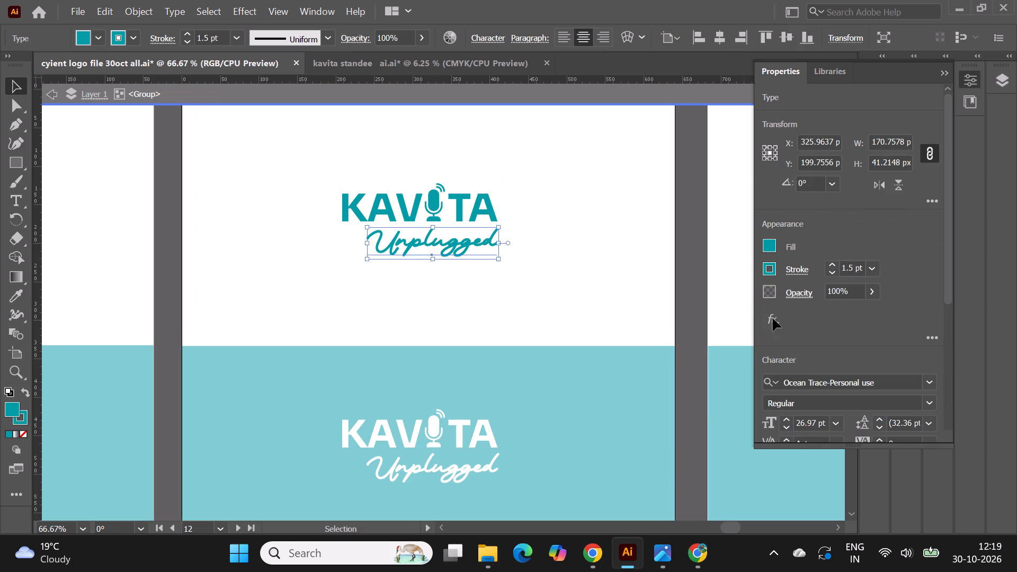
{"action": "left_click", "coordinate": [828, 266]}
{"action": "double_click", "coordinate": [694, 284]}
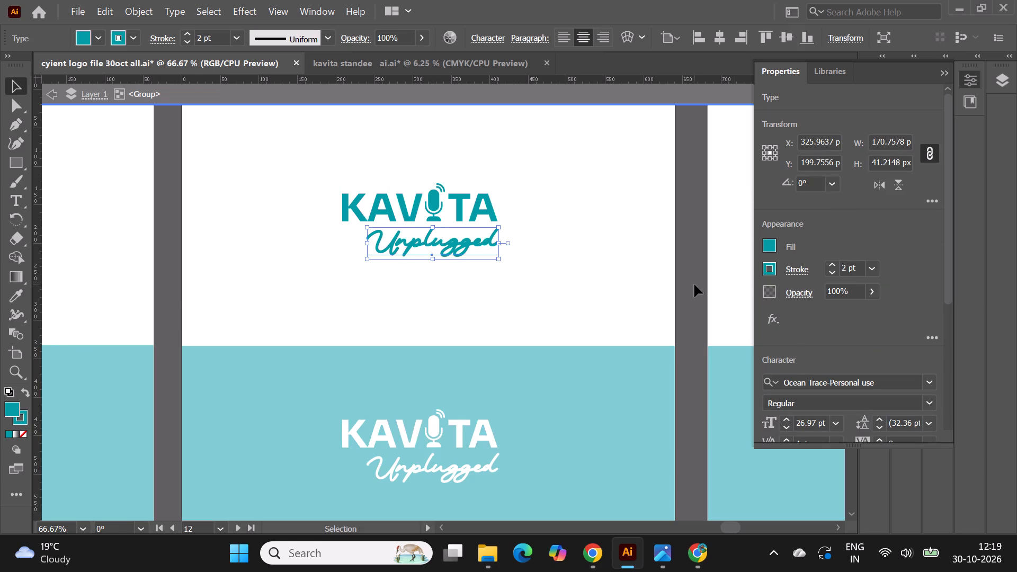
Inside the white uppercase KAVITA logo group on artboard 12, set the "Unplugged" text's stroke weight to 2 pt.
{"action": "scroll", "coordinate": [465, 221], "scroll_direction": "down", "scroll_amount": 1, "text": "alt"}
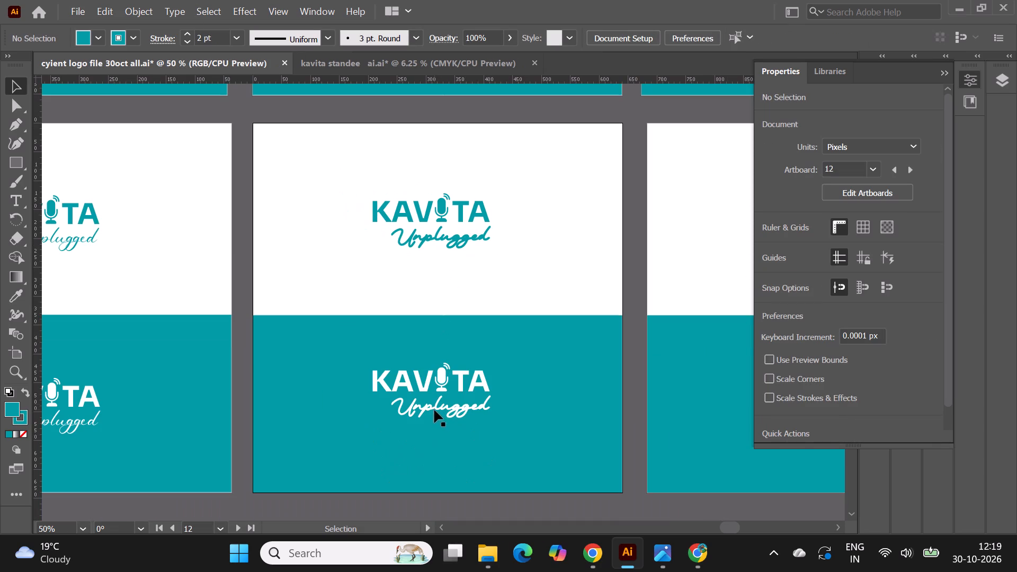
{"action": "left_click", "coordinate": [434, 412]}
{"action": "double_click", "coordinate": [432, 406]}
{"action": "left_click", "coordinate": [422, 409]}
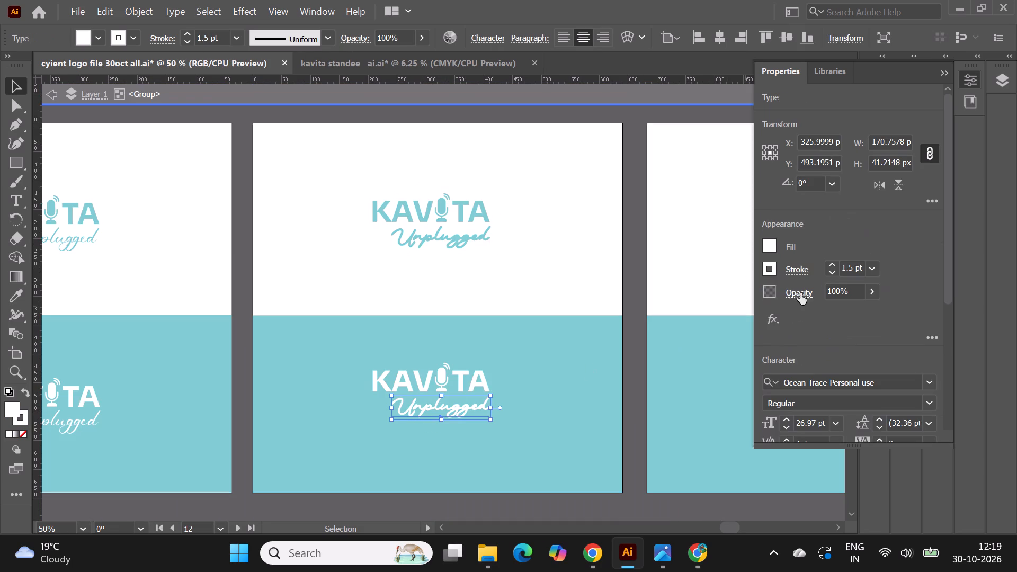
{"action": "left_click", "coordinate": [832, 264]}
{"action": "triple_click", "coordinate": [632, 313]}
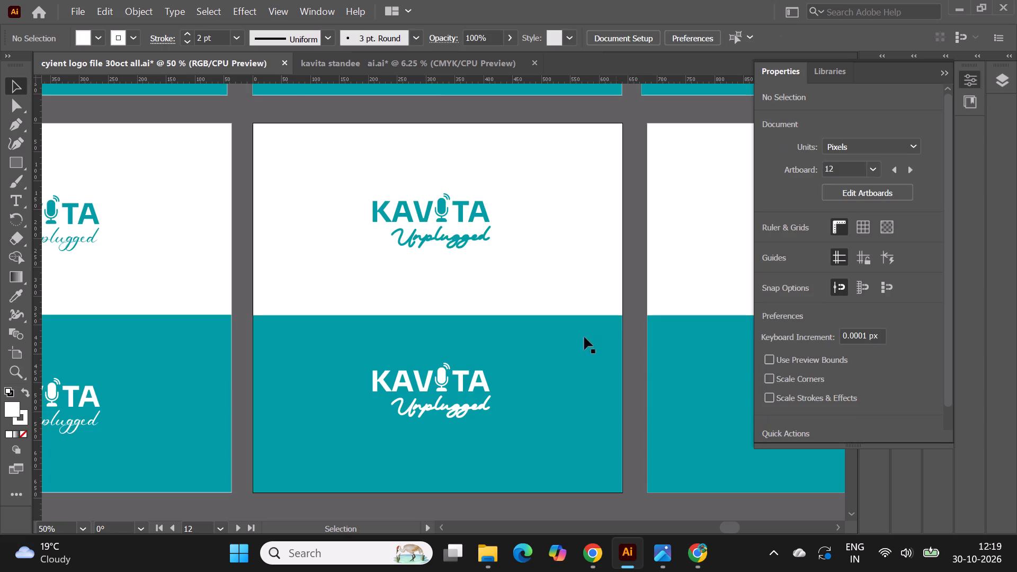
Examine the thickened "Unplugged" lettering on artboards 10 and 12 up close and compare it with the neighbouring logo variants.
{"action": "scroll", "coordinate": [518, 346], "scroll_direction": "down", "scroll_amount": 1, "text": "alt"}
{"action": "scroll", "coordinate": [518, 346], "scroll_direction": "up", "scroll_amount": 2}
{"action": "scroll", "coordinate": [429, 257], "scroll_direction": "down", "scroll_amount": 1, "text": "alt"}
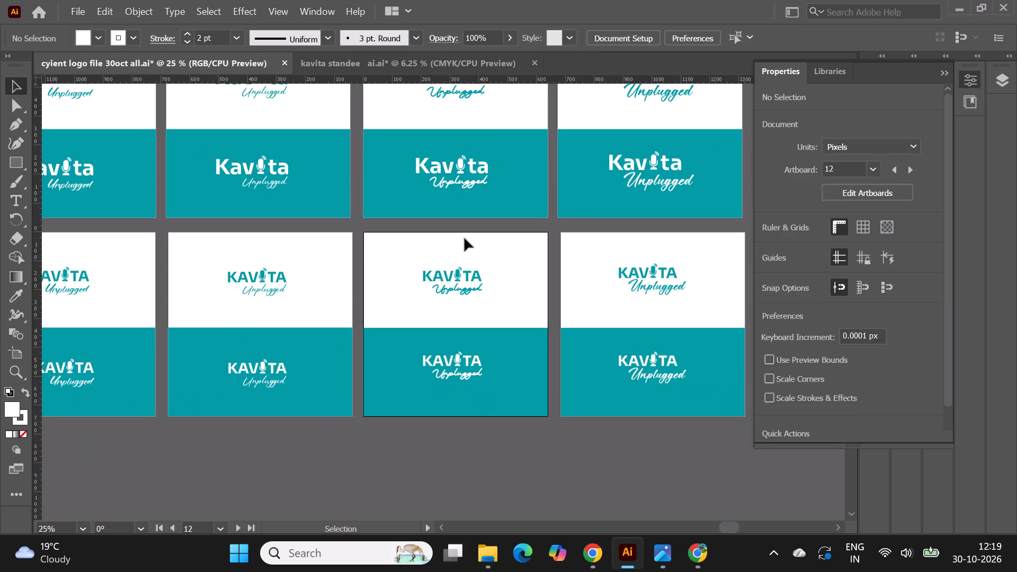
{"action": "scroll", "coordinate": [465, 238], "scroll_direction": "up", "scroll_amount": 6}
{"action": "scroll", "coordinate": [477, 158], "scroll_direction": "up", "scroll_amount": 1, "text": "alt"}
{"action": "scroll", "coordinate": [425, 163], "scroll_direction": "up", "scroll_amount": 1, "text": "alt"}
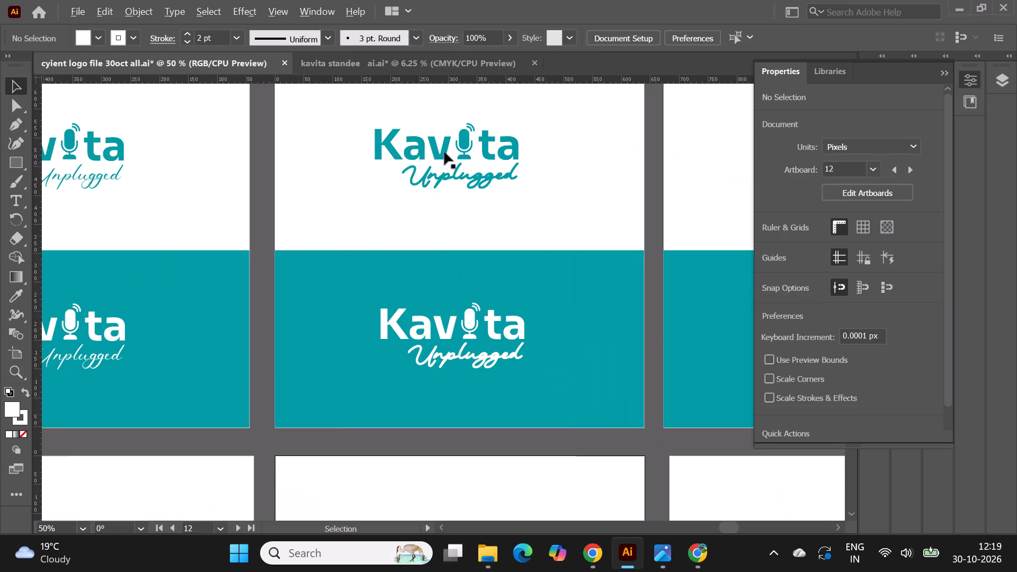
{"action": "scroll", "coordinate": [446, 151], "scroll_direction": "up", "scroll_amount": 2, "text": "alt"}
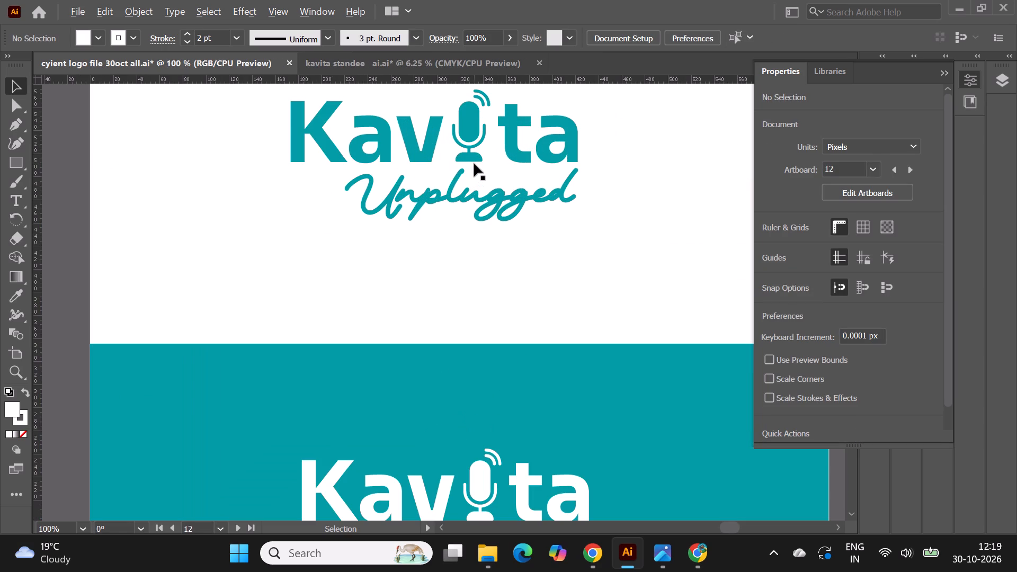
{"action": "scroll", "coordinate": [400, 164], "scroll_direction": "down", "scroll_amount": 3, "text": "alt"}
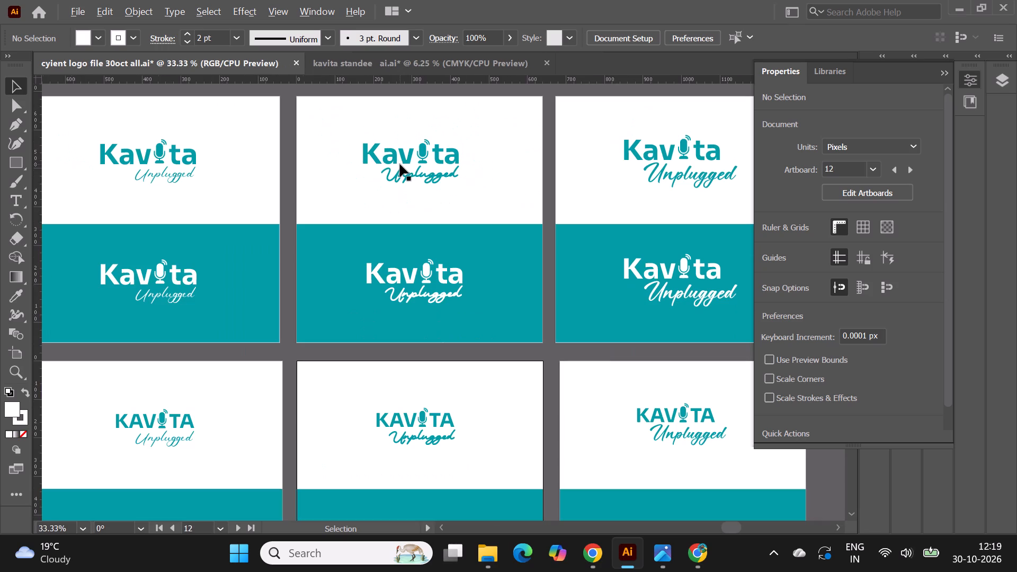
{"action": "scroll", "coordinate": [423, 173], "scroll_direction": "up", "scroll_amount": 3, "text": "alt"}
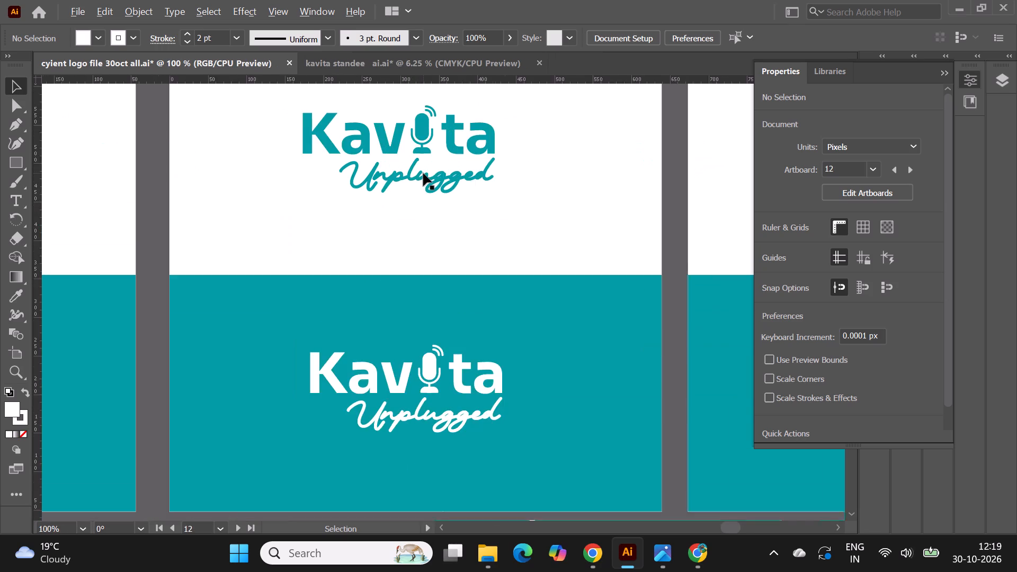
{"action": "scroll", "coordinate": [403, 203], "scroll_direction": "down", "scroll_amount": 2, "text": "alt"}
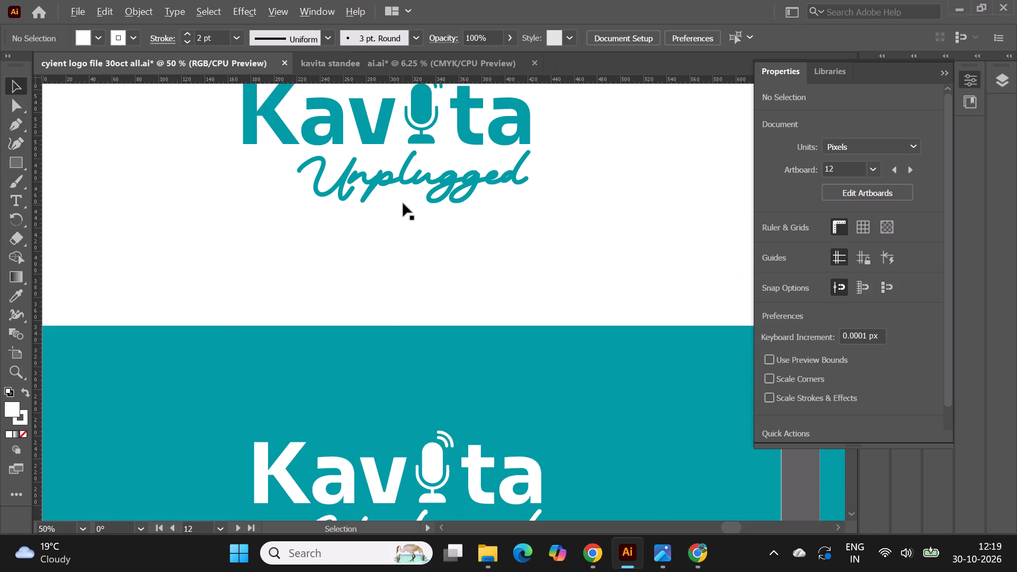
{"action": "scroll", "coordinate": [403, 203], "scroll_direction": "down", "scroll_amount": 1, "text": "alt"}
{"action": "scroll", "coordinate": [403, 203], "scroll_direction": "down", "scroll_amount": 2}
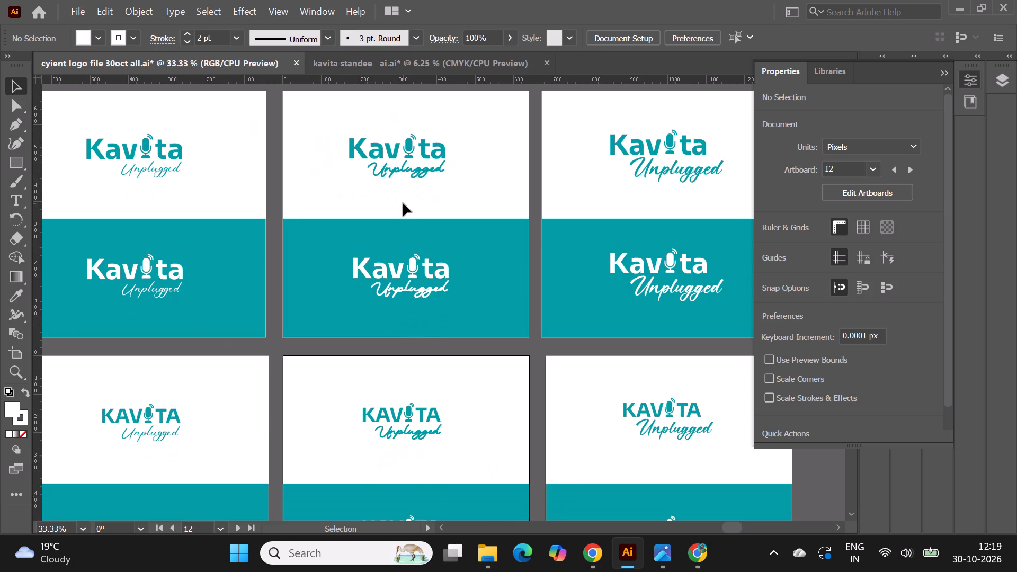
{"action": "scroll", "coordinate": [391, 129], "scroll_direction": "up", "scroll_amount": 3, "text": "alt"}
{"action": "scroll", "coordinate": [391, 129], "scroll_direction": "down", "scroll_amount": 2, "text": "alt"}
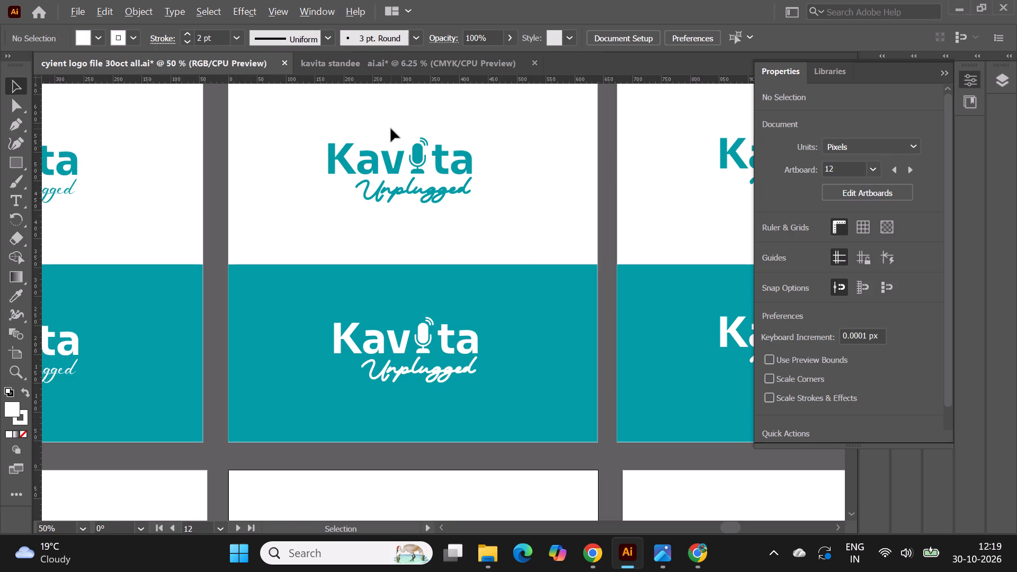
Compare the thickened "Unplugged" lettering on the mixed-case Kavita artboard up close and alongside the neighbouring logo variants.
{"action": "scroll", "coordinate": [390, 149], "scroll_direction": "up", "scroll_amount": 2, "text": "alt"}
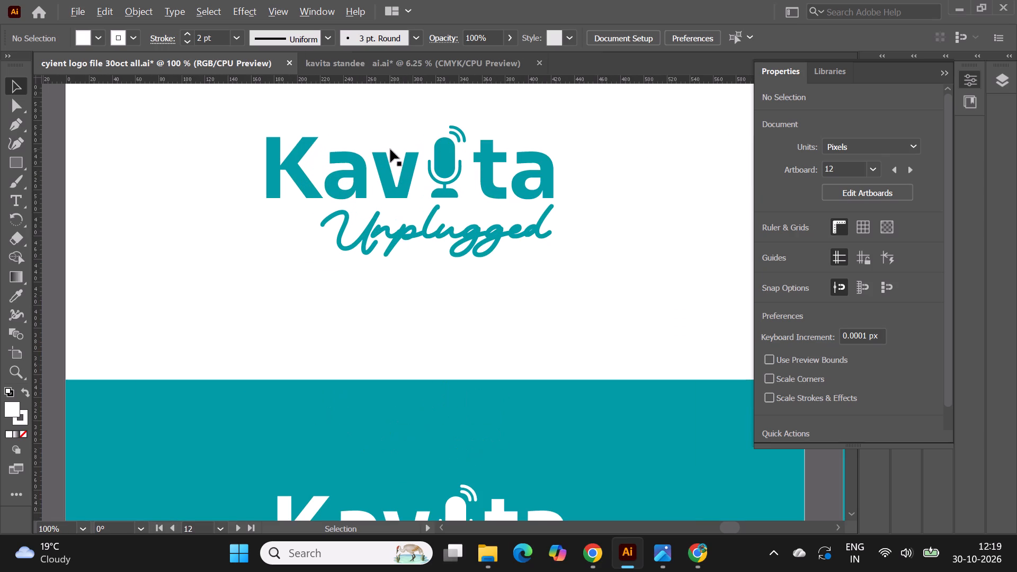
{"action": "scroll", "coordinate": [397, 141], "scroll_direction": "down", "scroll_amount": 1, "text": "alt"}
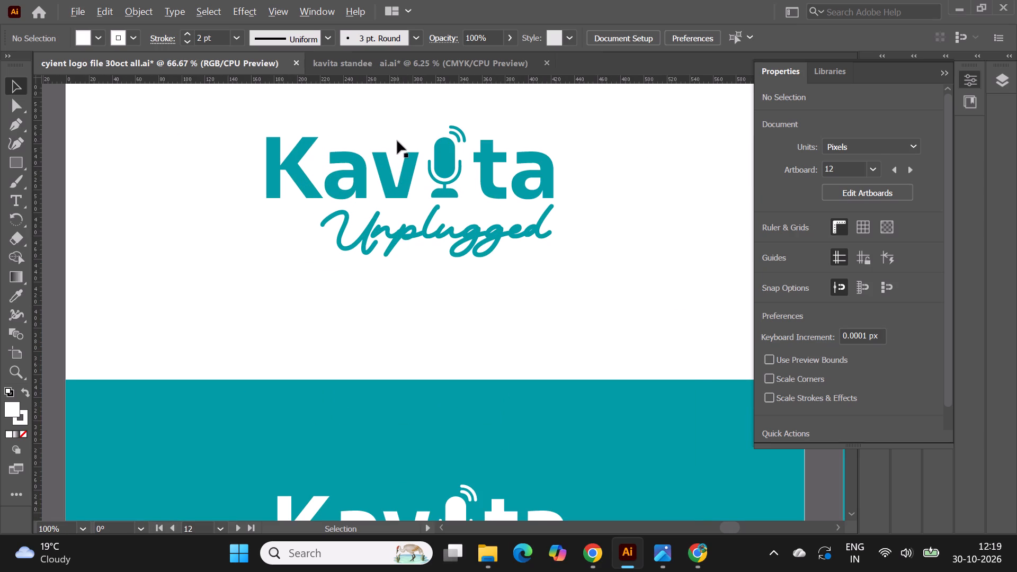
{"action": "scroll", "coordinate": [397, 141], "scroll_direction": "down", "scroll_amount": 1, "text": "alt"}
{"action": "scroll", "coordinate": [322, 140], "scroll_direction": "down", "scroll_amount": 1, "text": "alt"}
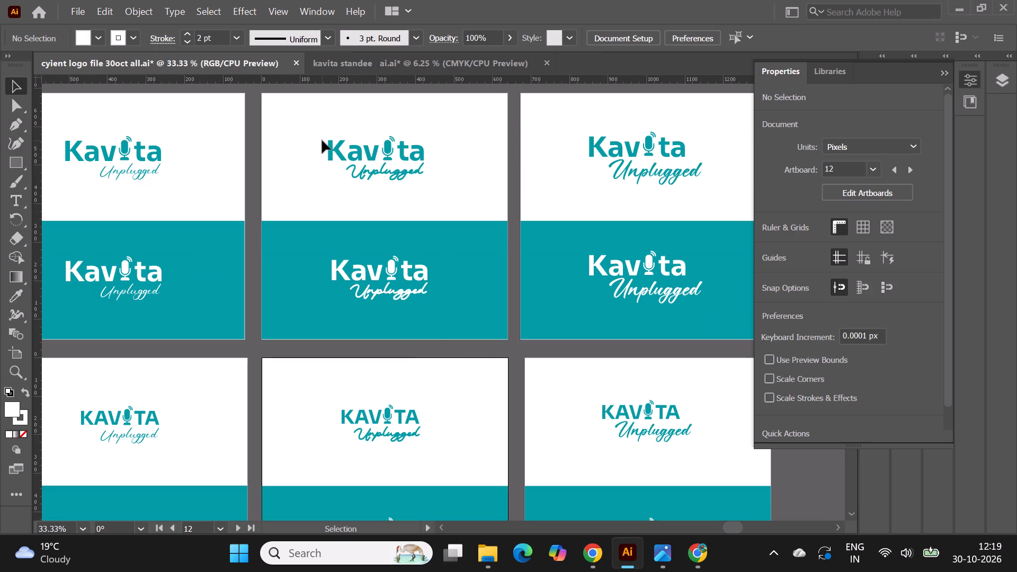
{"action": "scroll", "coordinate": [311, 139], "scroll_direction": "down", "scroll_amount": 1, "text": "alt"}
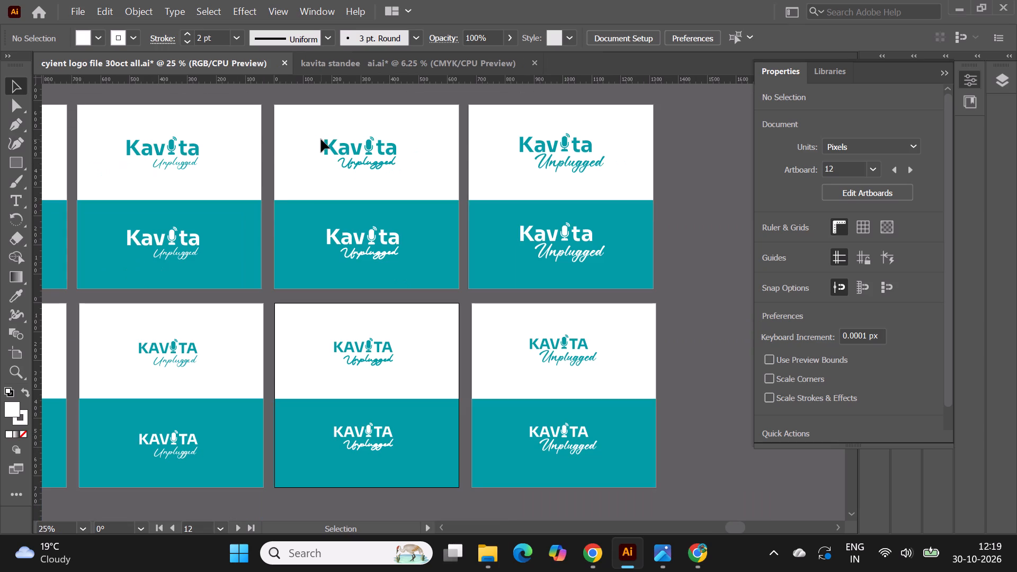
In File Explorer's Downloads > 3x folder, open the exported "Artboard 1 copy 9@3x" image in Photos and review the other exported logo images.
{"action": "left_click", "coordinate": [489, 548]}
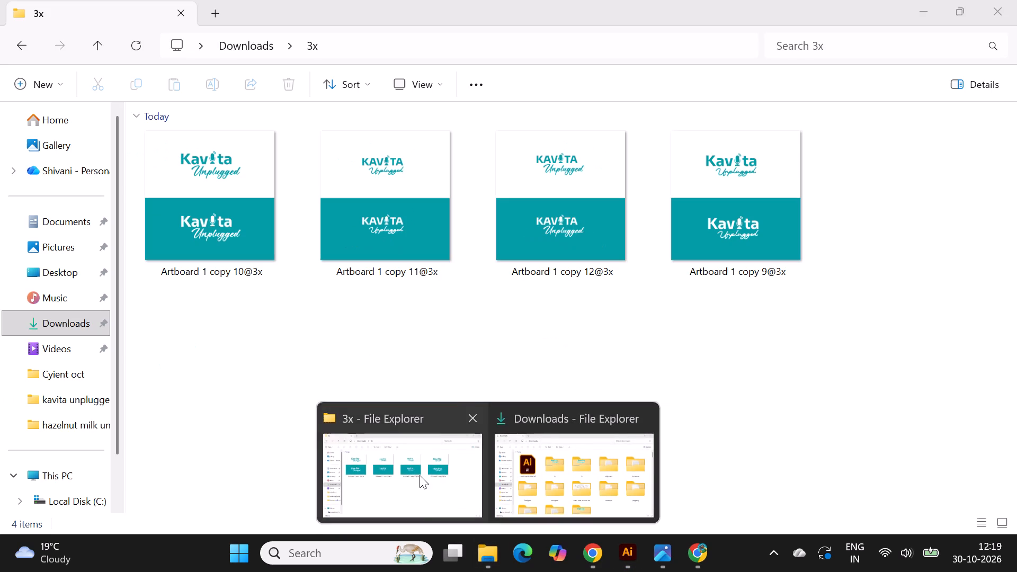
{"action": "left_click", "coordinate": [420, 475]}
{"action": "left_click", "coordinate": [546, 372]}
{"action": "double_click", "coordinate": [729, 223]}
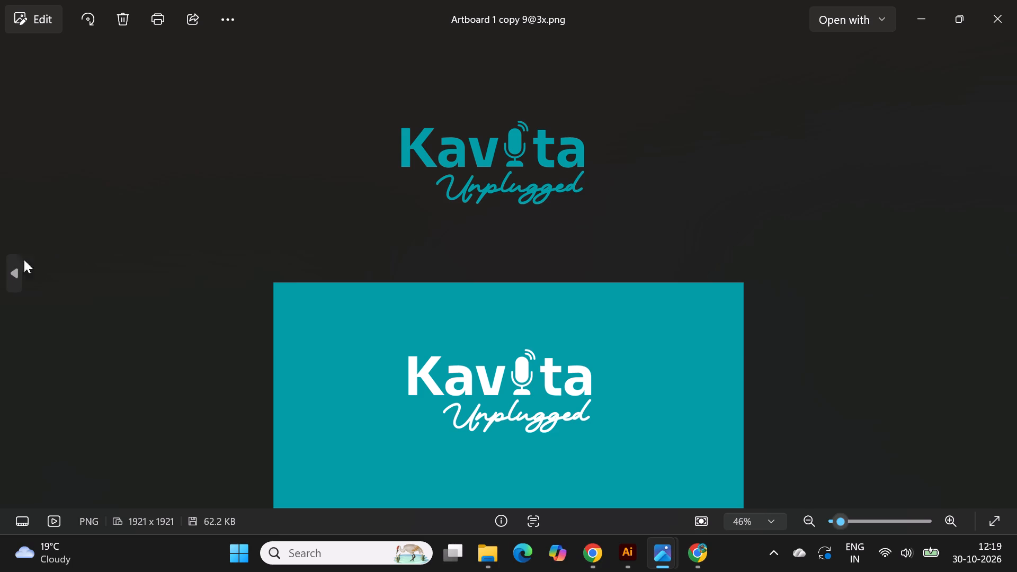
{"action": "left_click", "coordinate": [16, 274]}
{"action": "left_click", "coordinate": [16, 274]}
{"action": "left_click", "coordinate": [16, 274]}
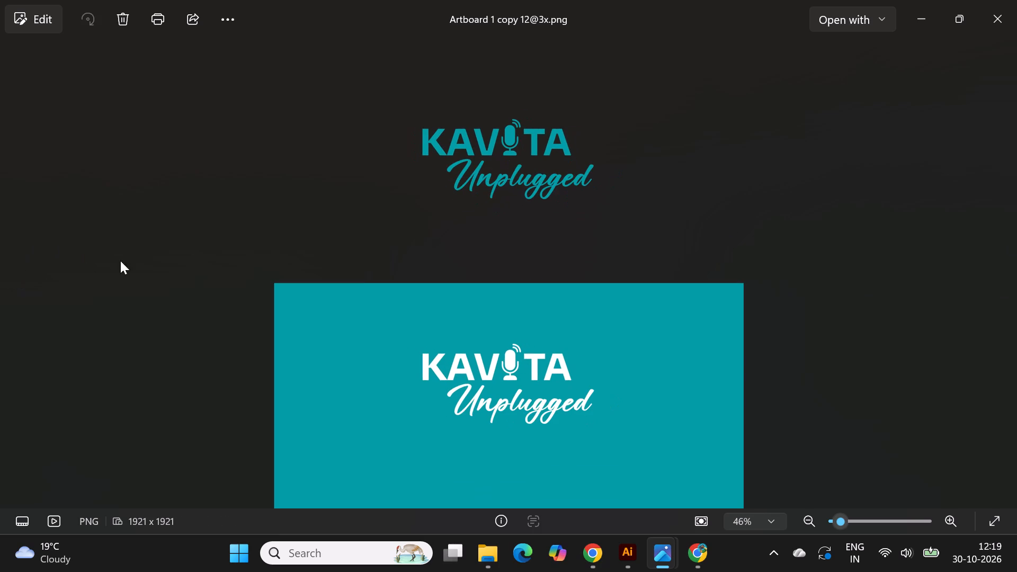
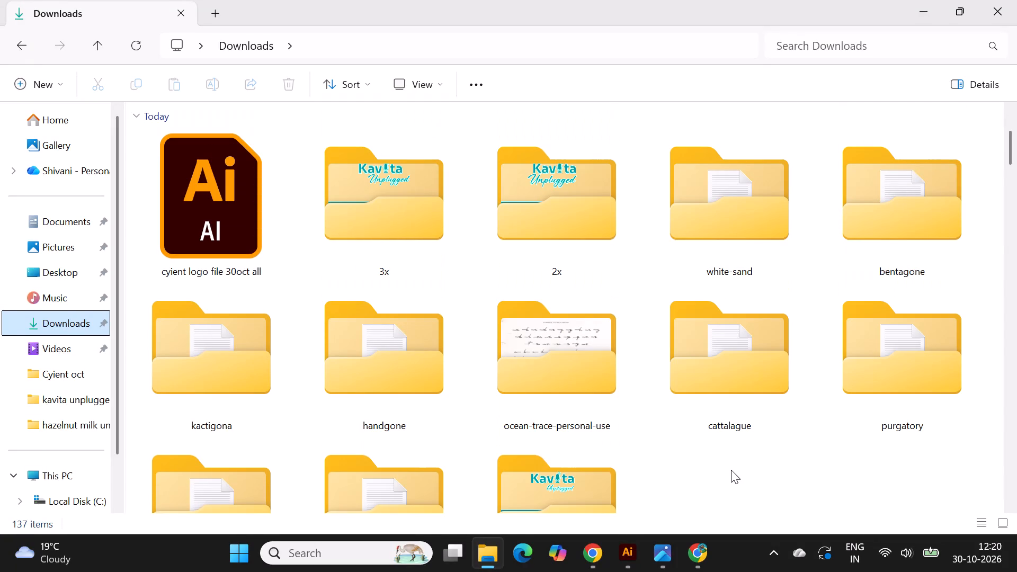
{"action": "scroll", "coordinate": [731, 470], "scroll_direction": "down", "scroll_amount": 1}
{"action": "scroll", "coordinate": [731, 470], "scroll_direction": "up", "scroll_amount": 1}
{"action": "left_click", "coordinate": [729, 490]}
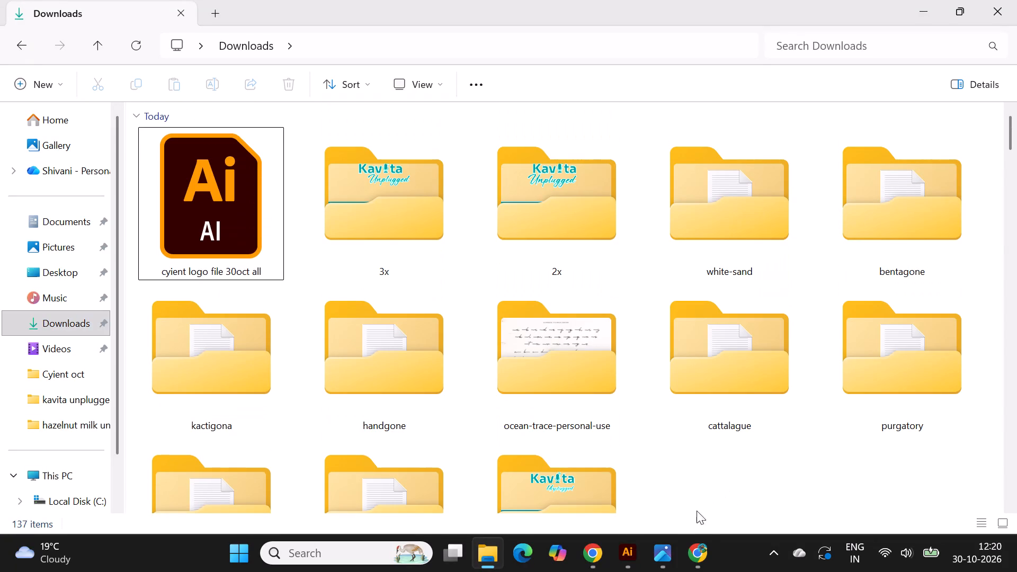